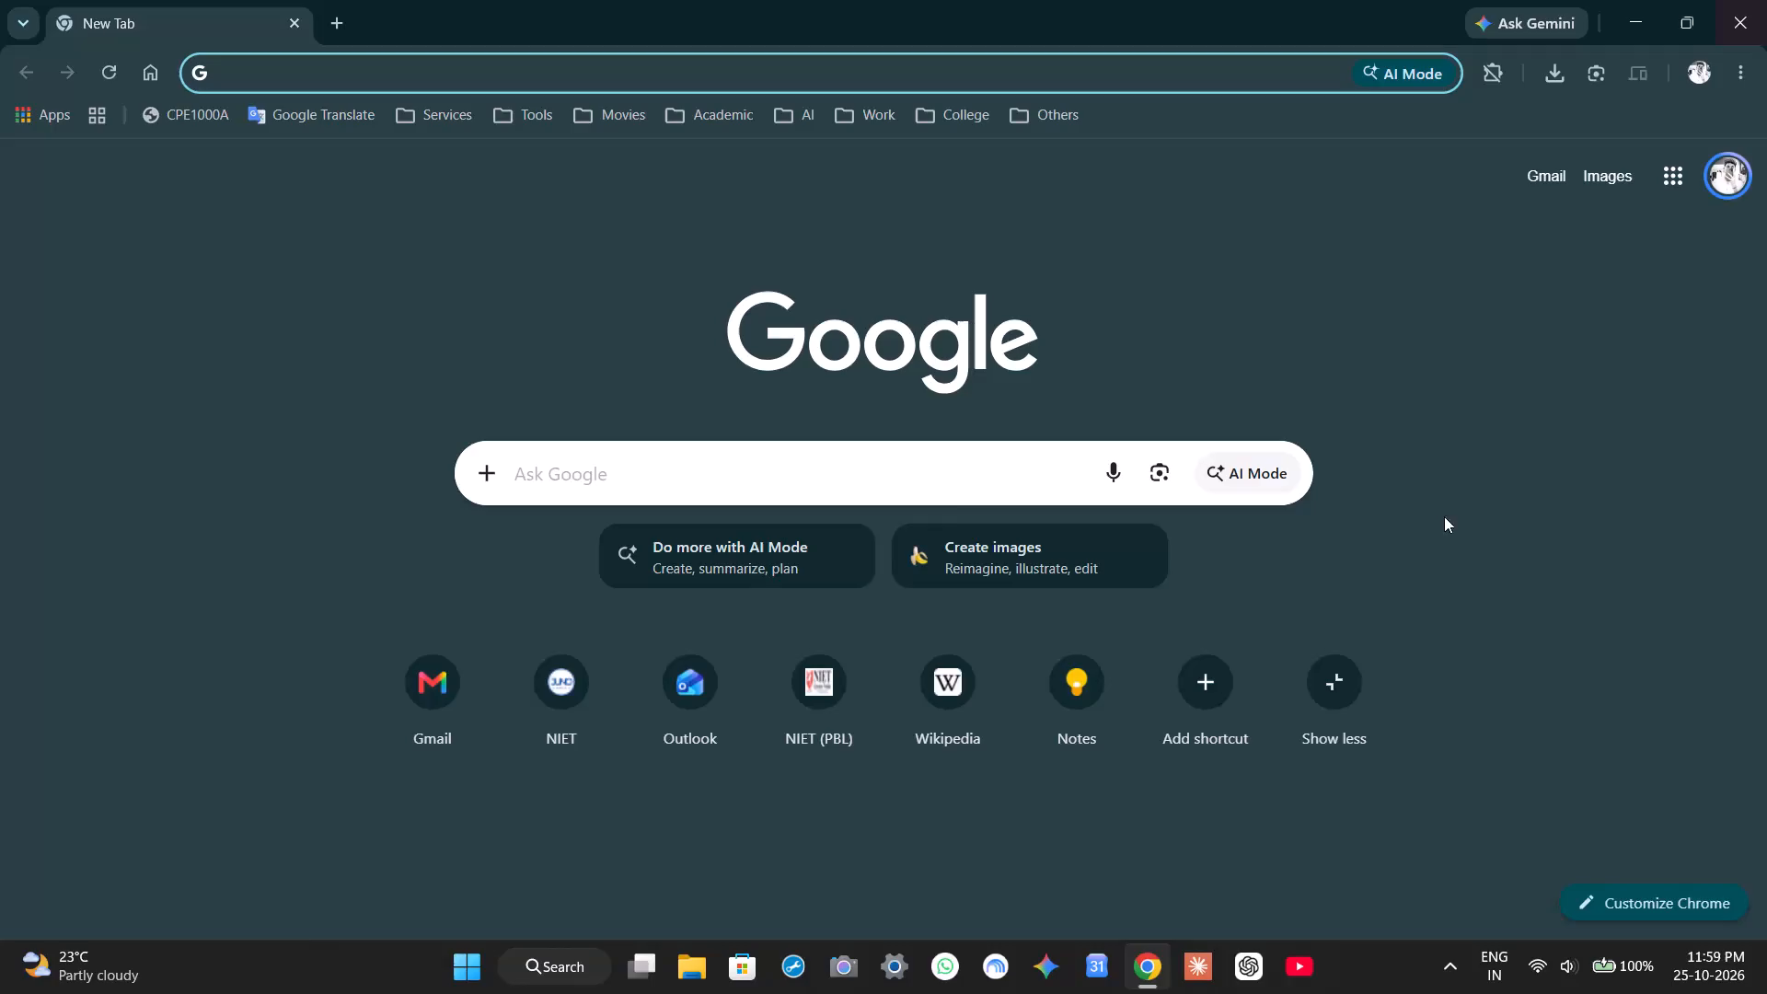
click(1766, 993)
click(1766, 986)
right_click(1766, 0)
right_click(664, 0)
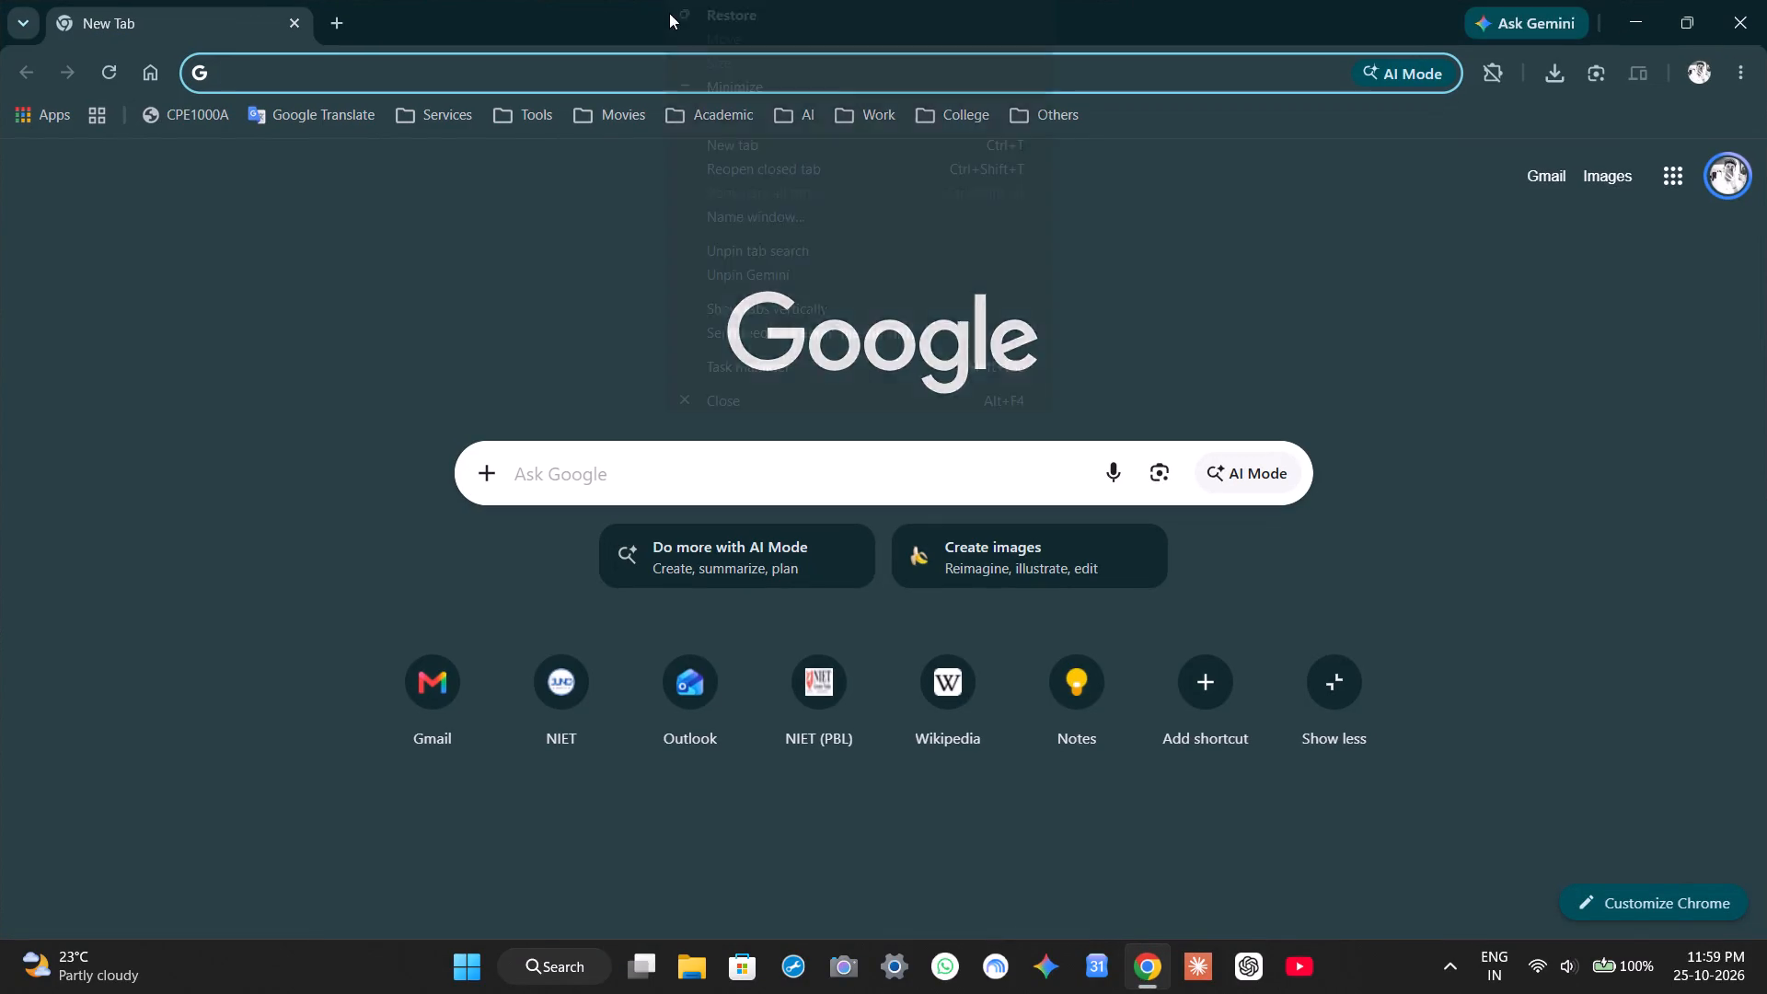
Refresh the desktop, open LinkedIn from its desktop shortcut and answer the hiring question with "No, not right now".
triple_click(1766, 0)
right_click(805, 0)
click(866, 110)
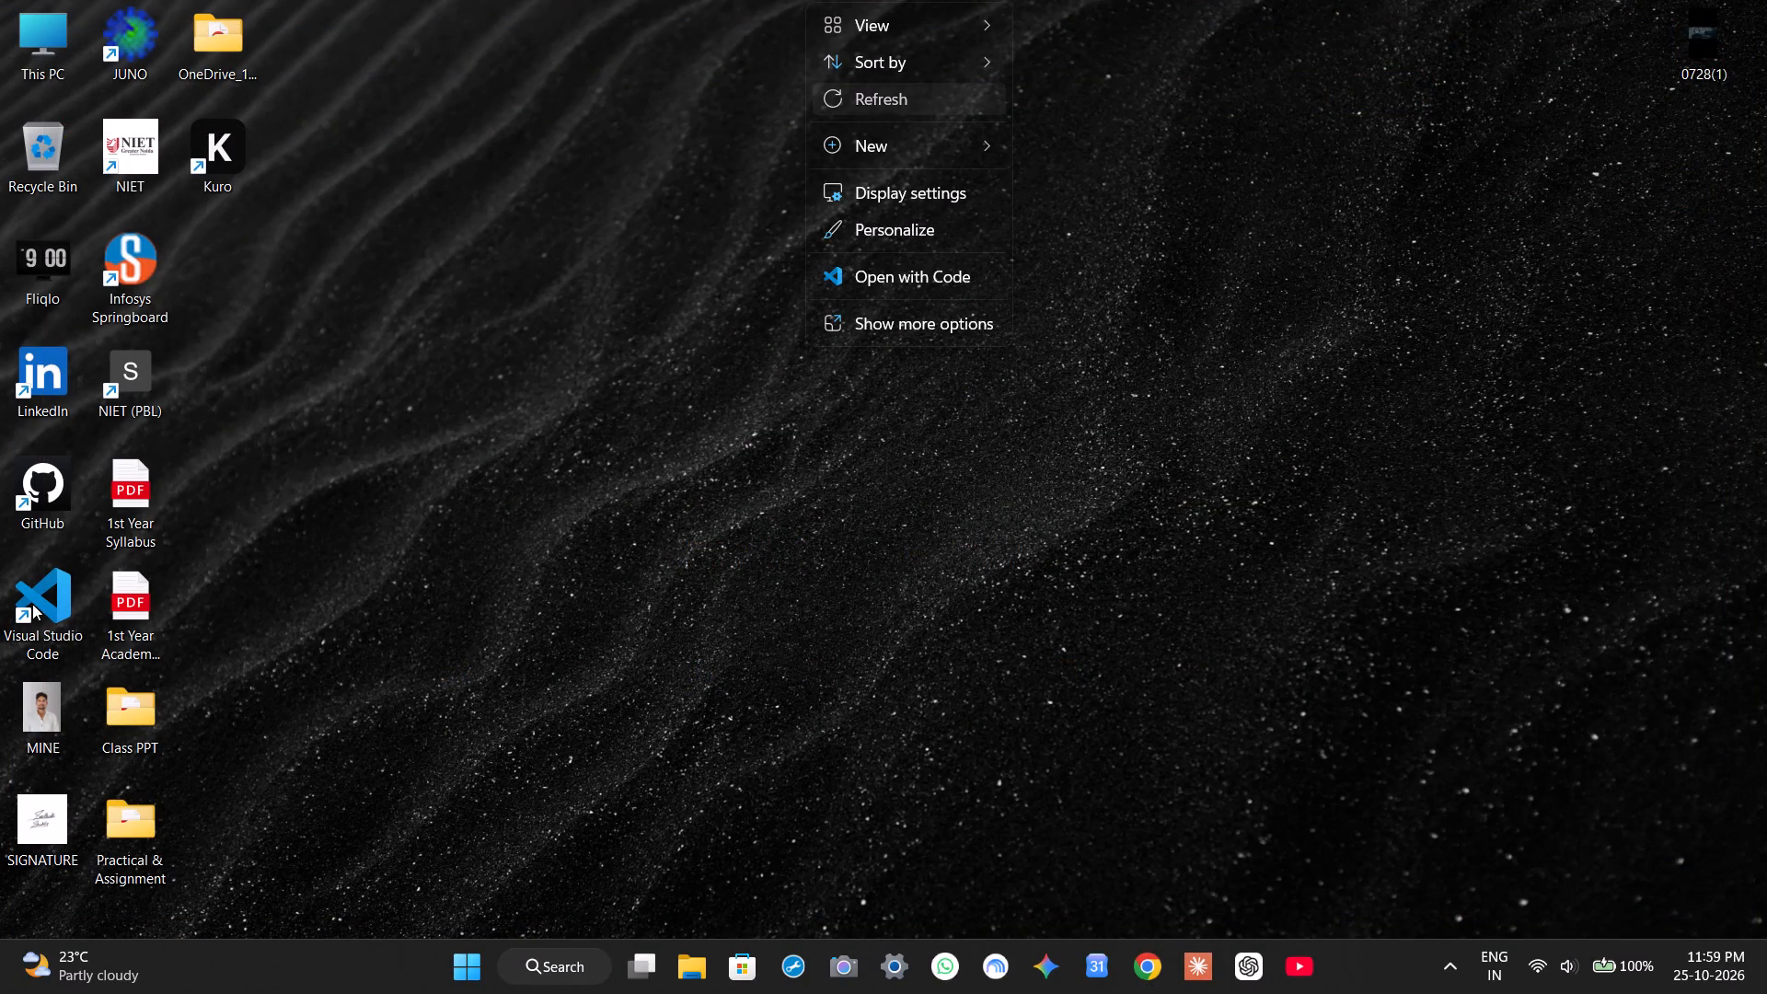
double_click(51, 403)
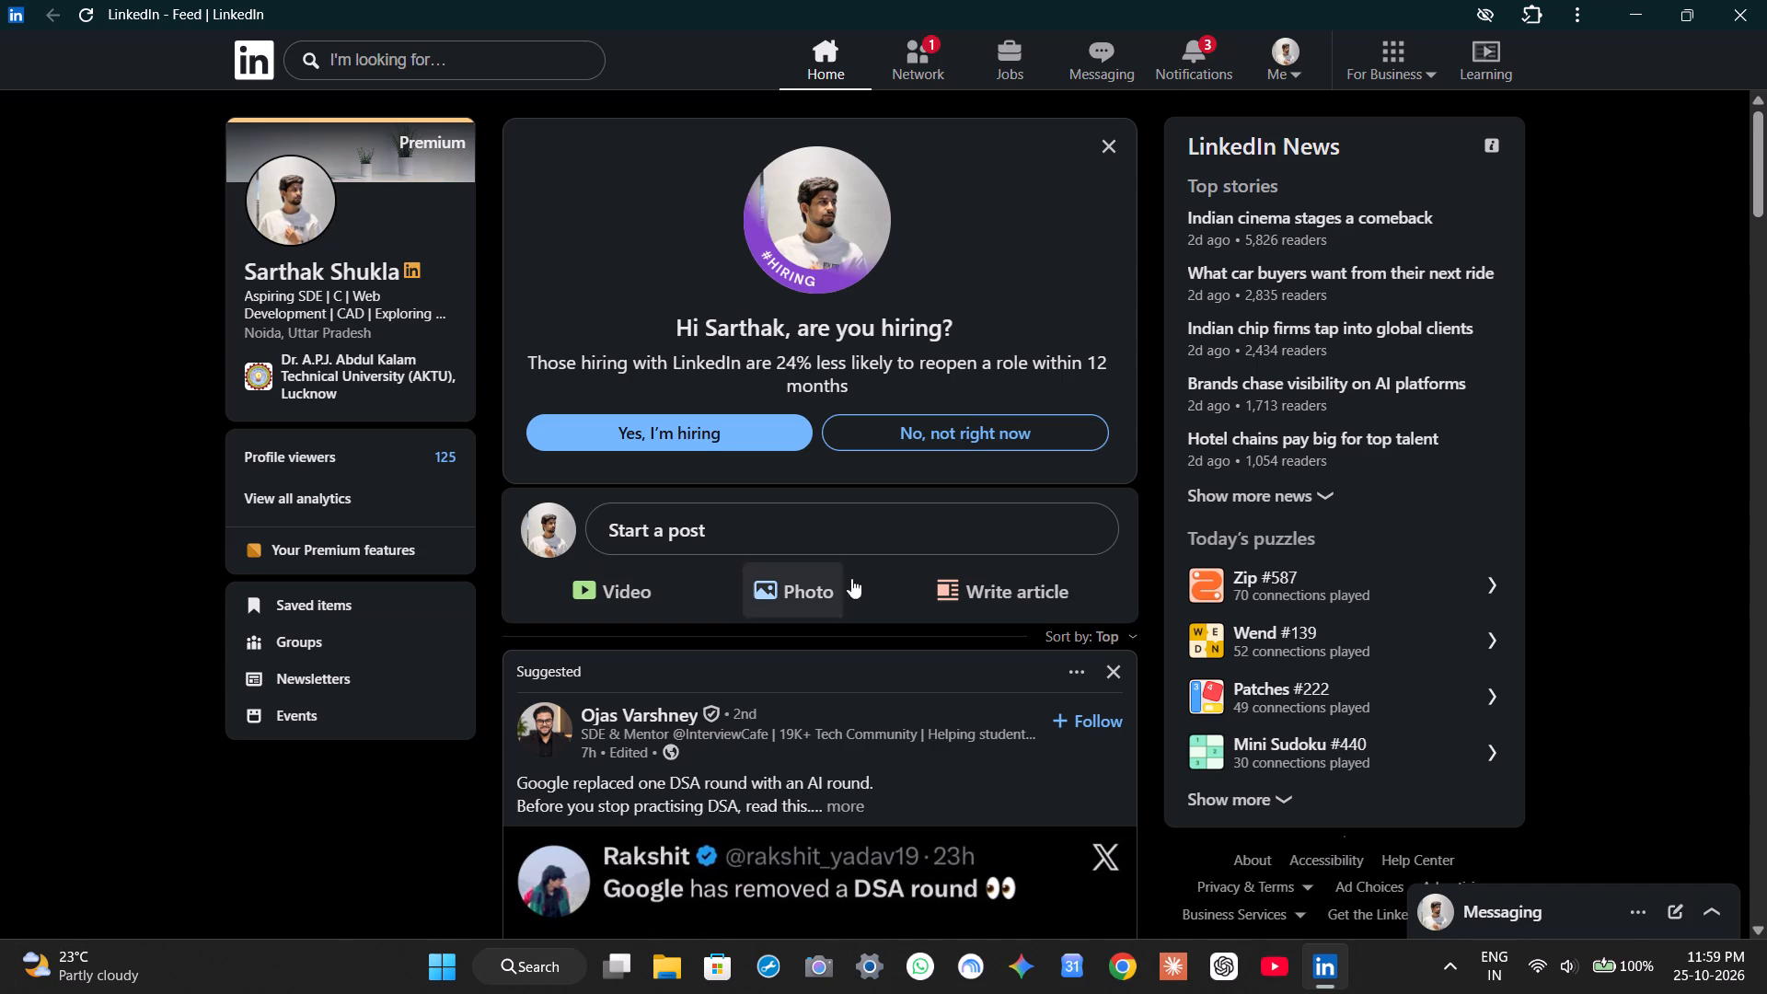
click(1002, 437)
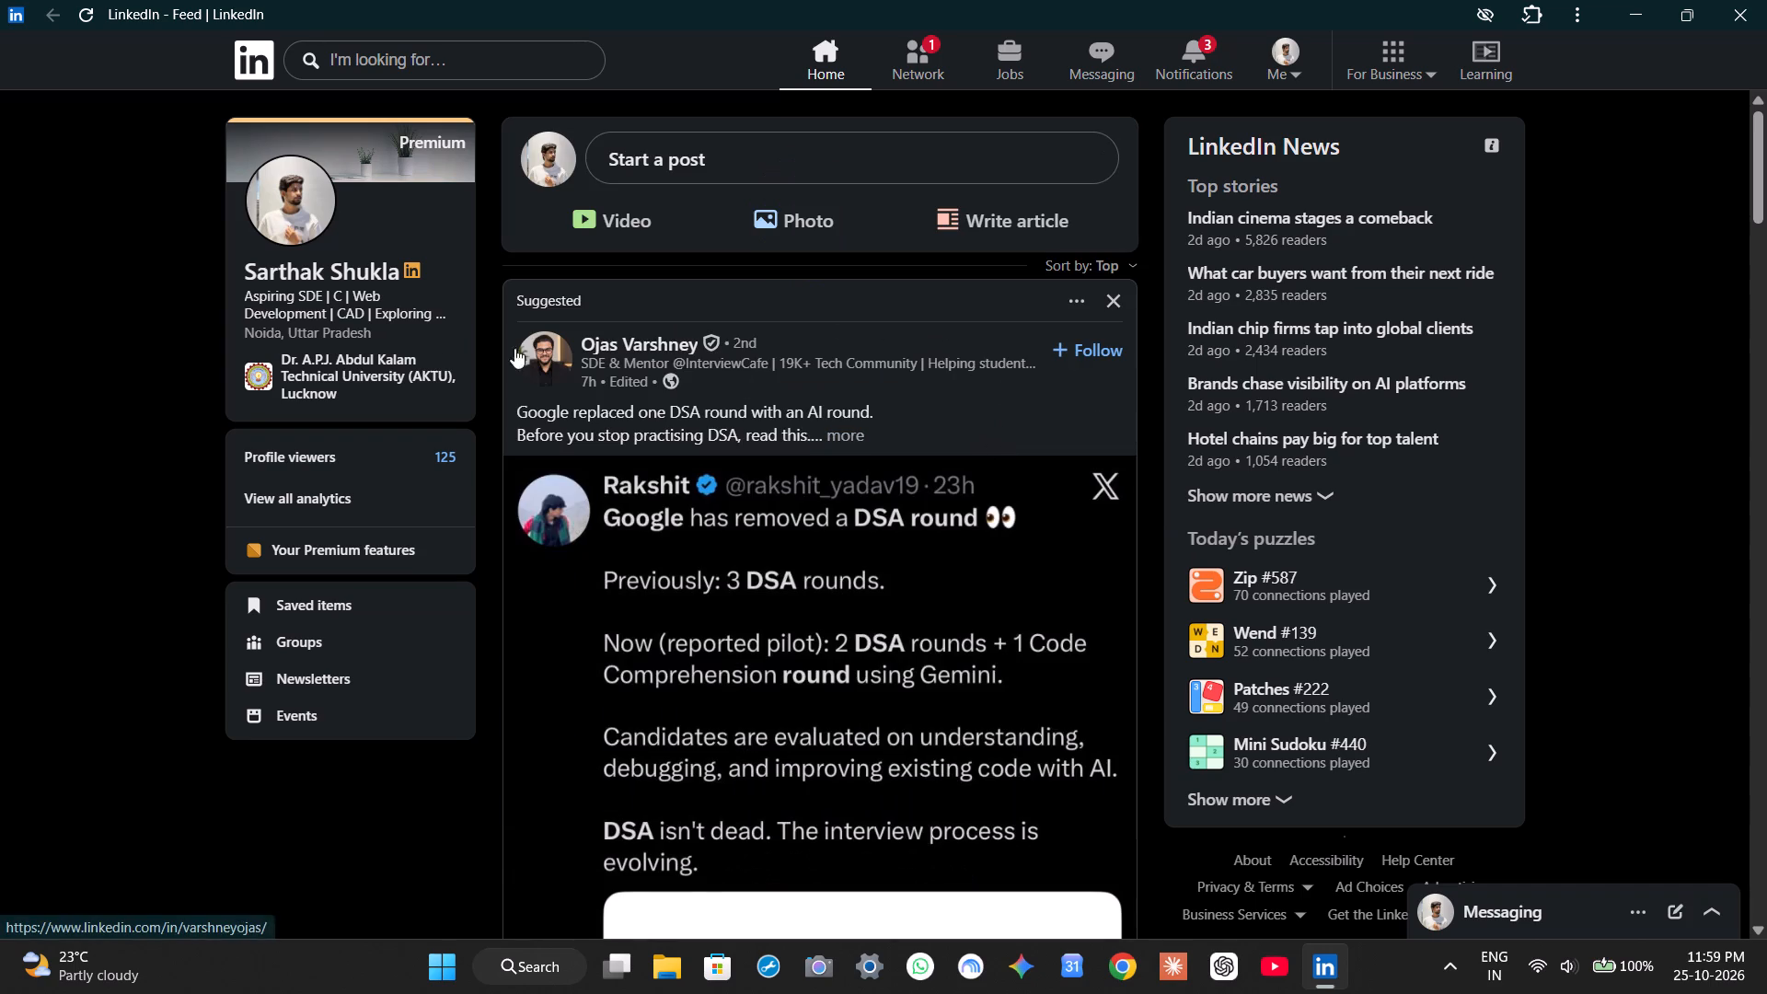
Visit the Network page, return to the home feed and open your own LinkedIn profile.
click(912, 56)
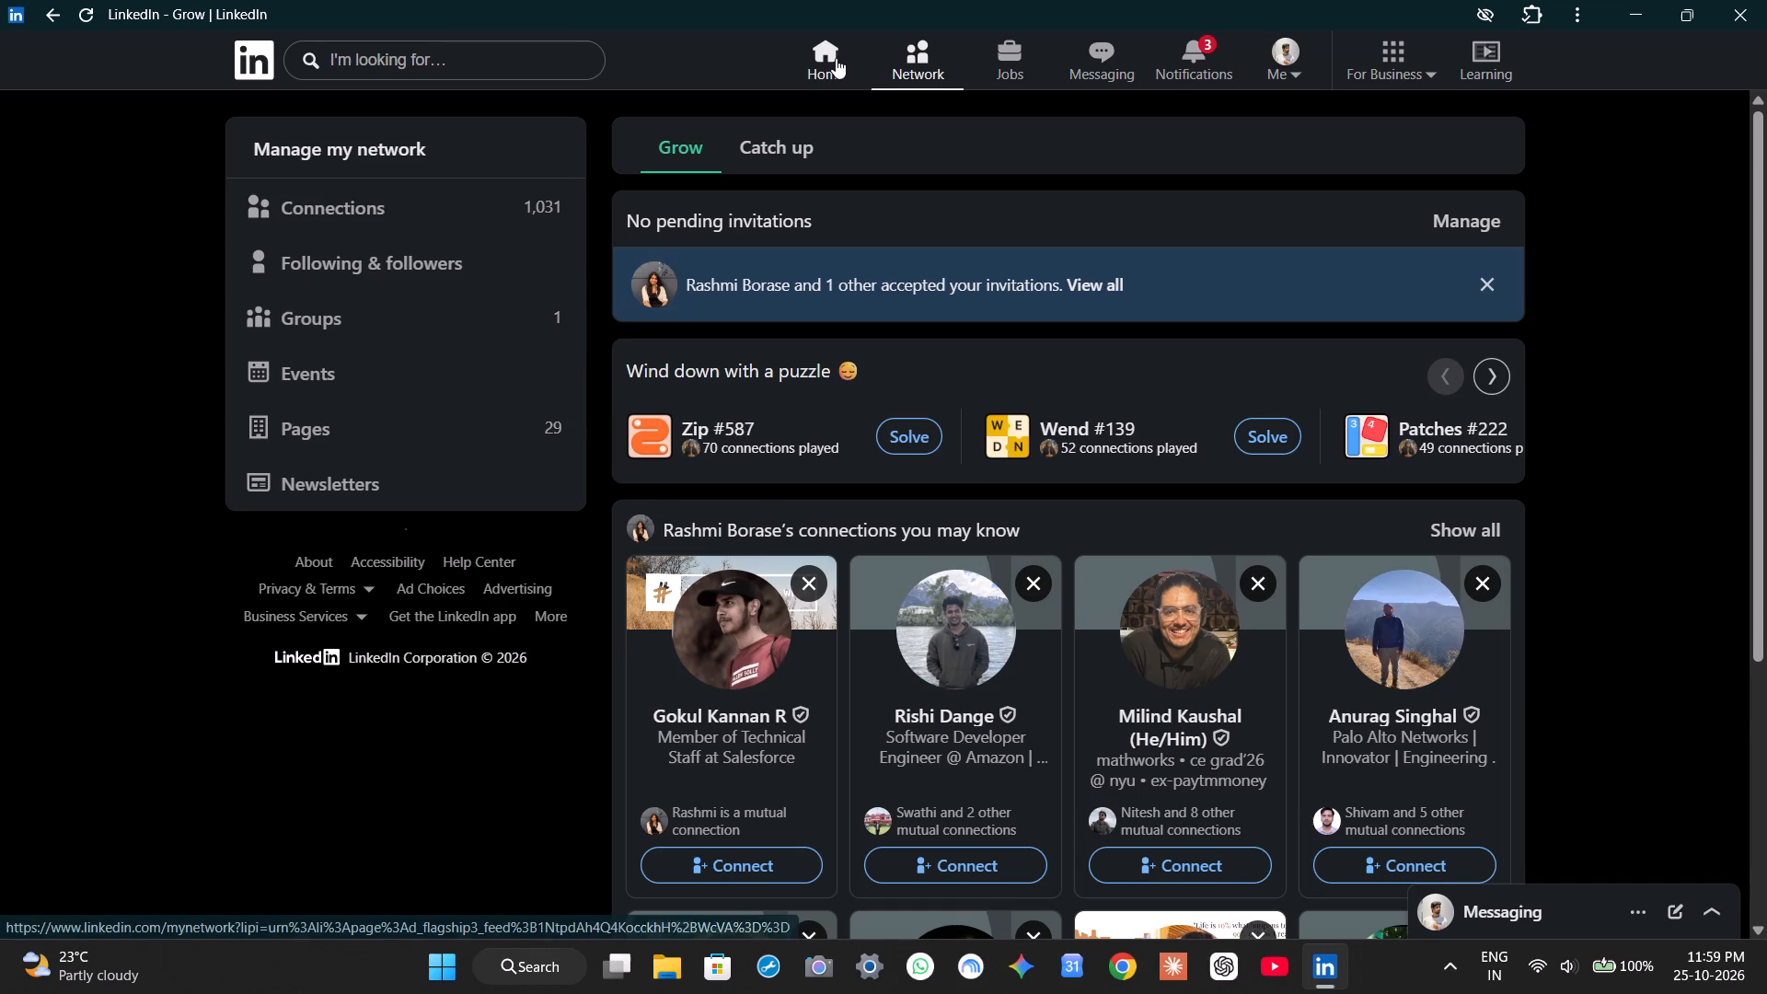
click(836, 58)
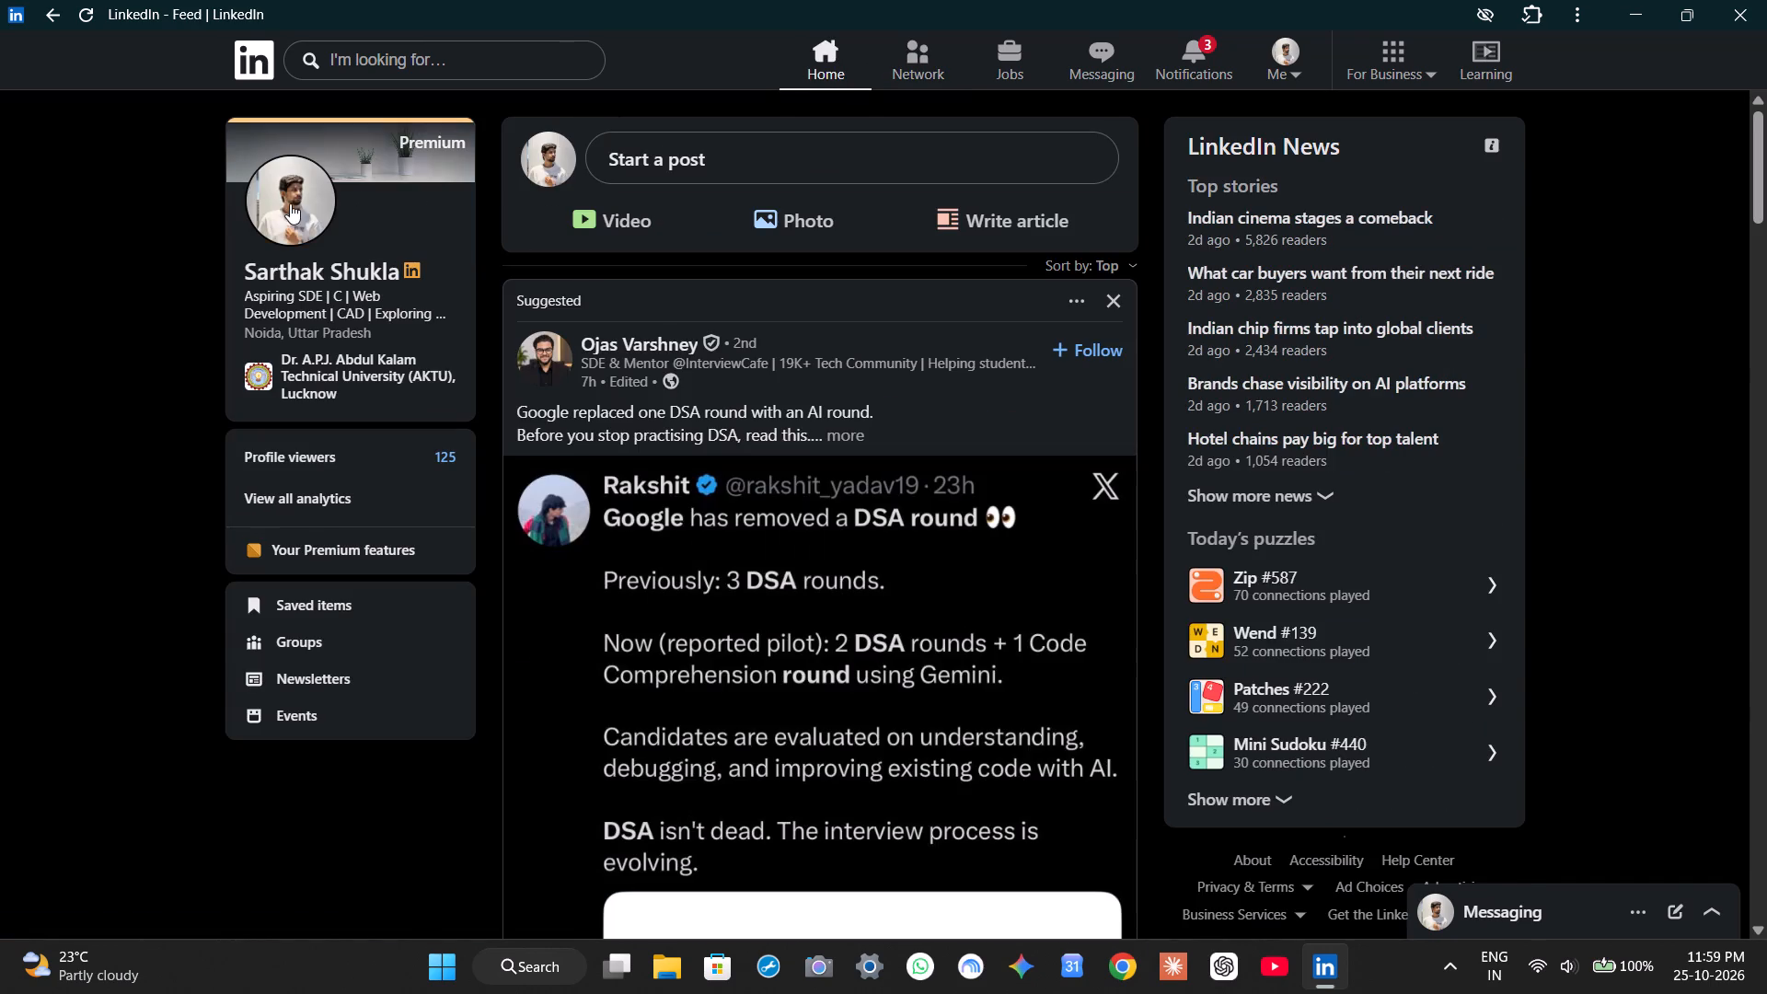
click(289, 203)
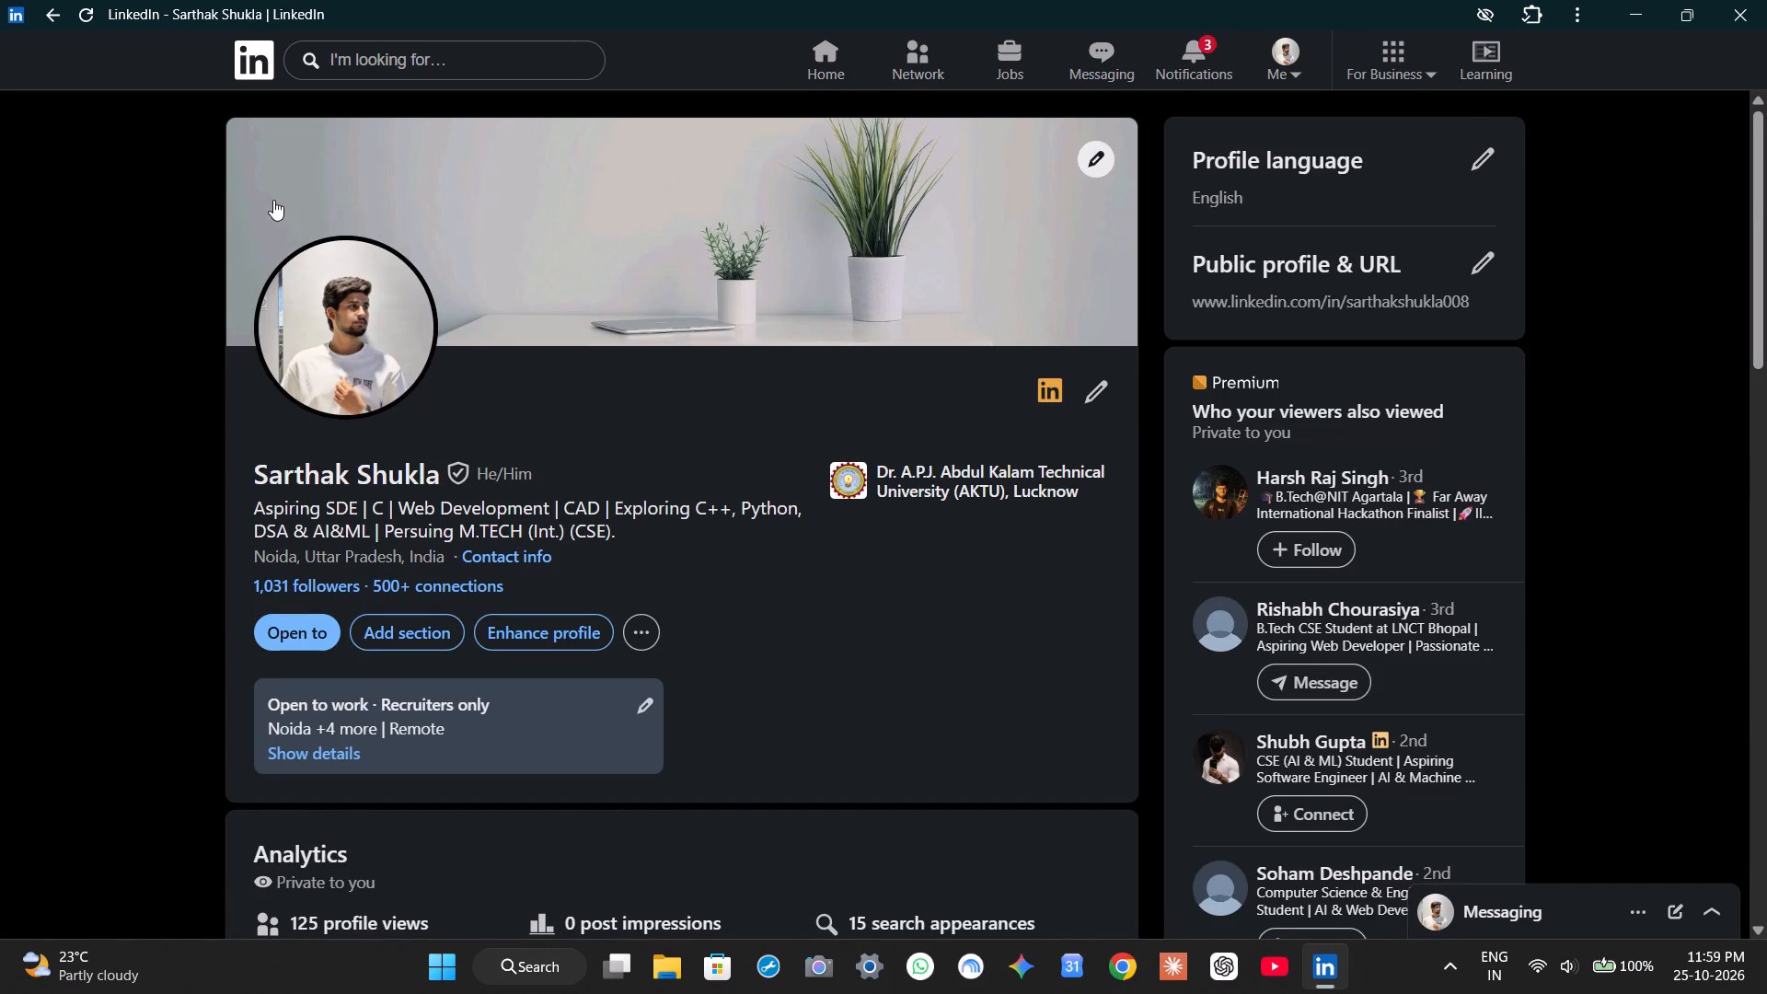
View the profile's cover image enlarged and close it again.
click(729, 236)
right_click(1161, 262)
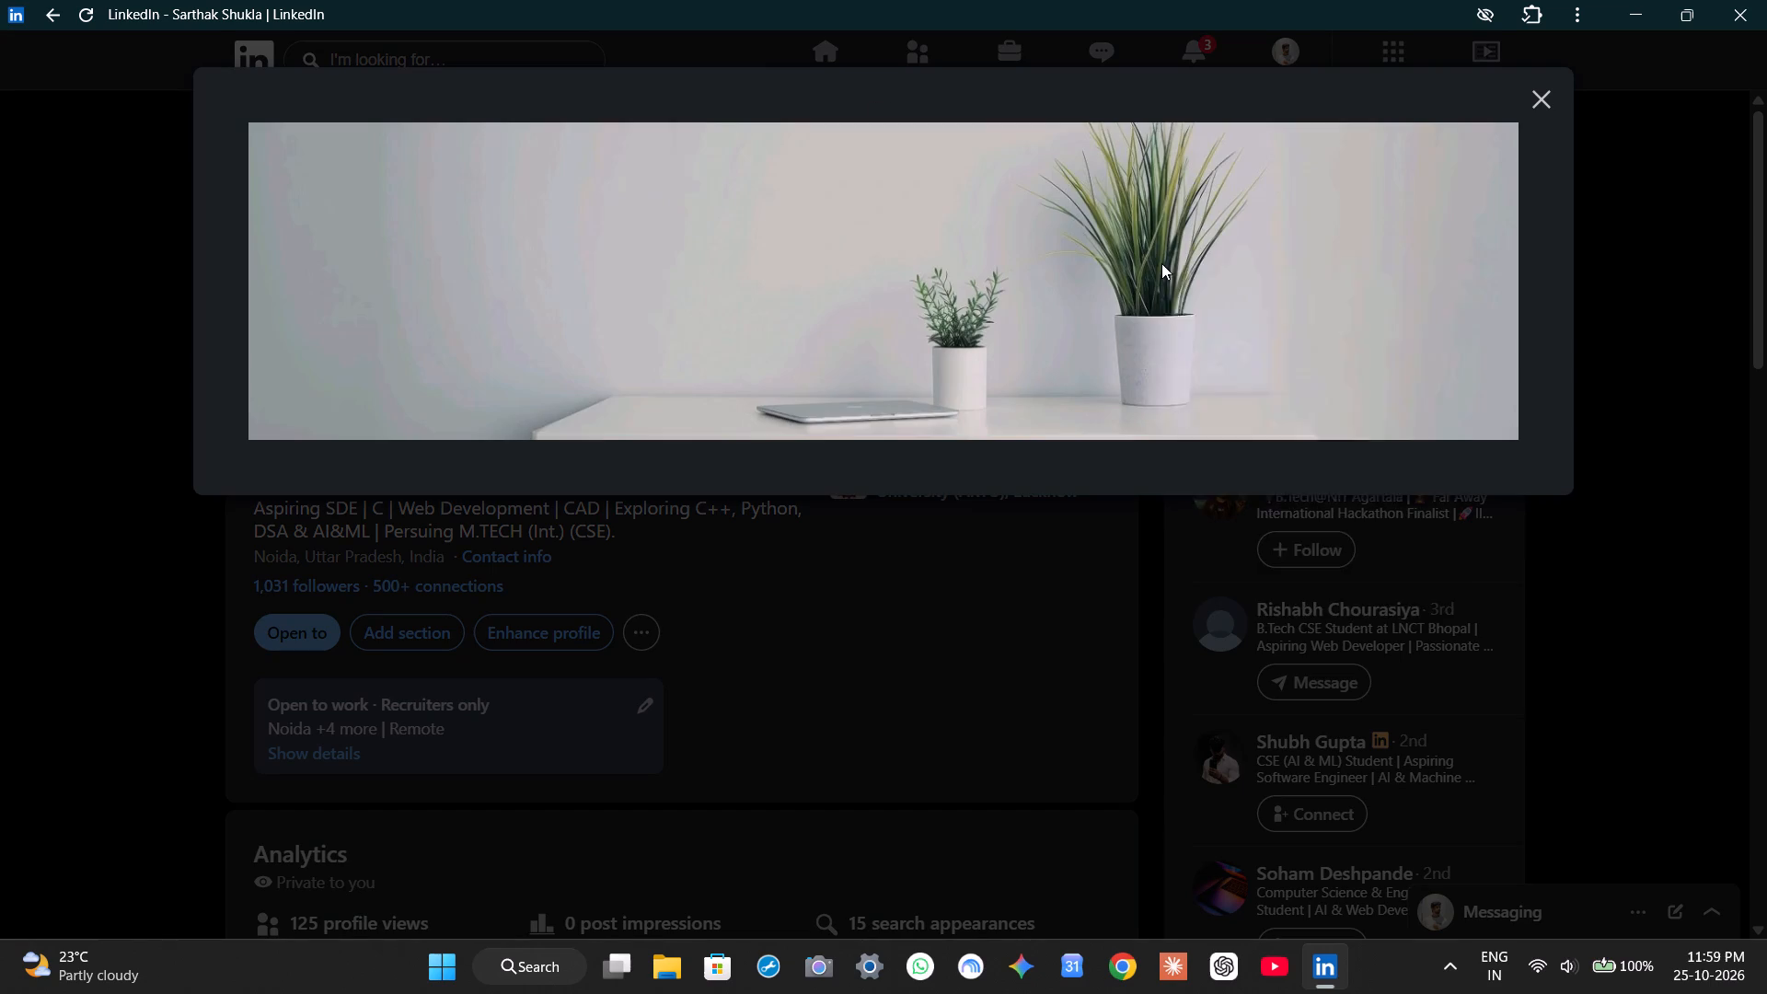
click(945, 268)
click(1542, 108)
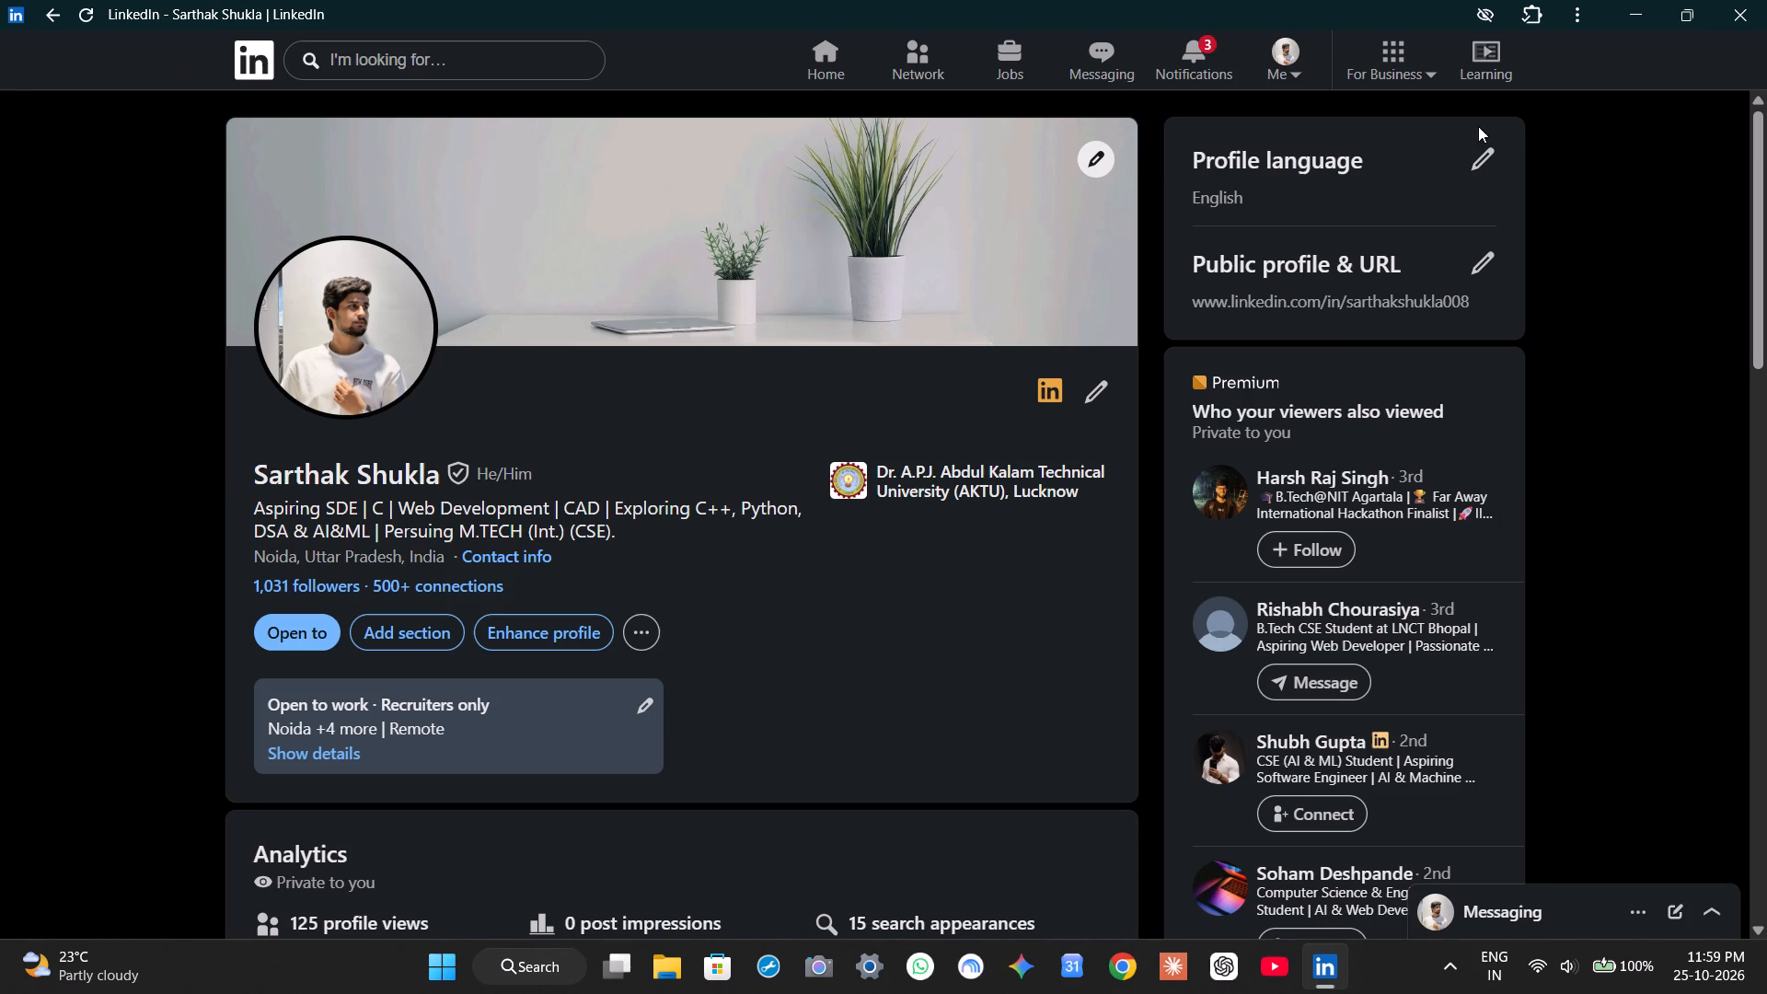
Save the enlarged profile cover image to the Desktop as a JPEG image, keeping the suggested file name.
click(1099, 161)
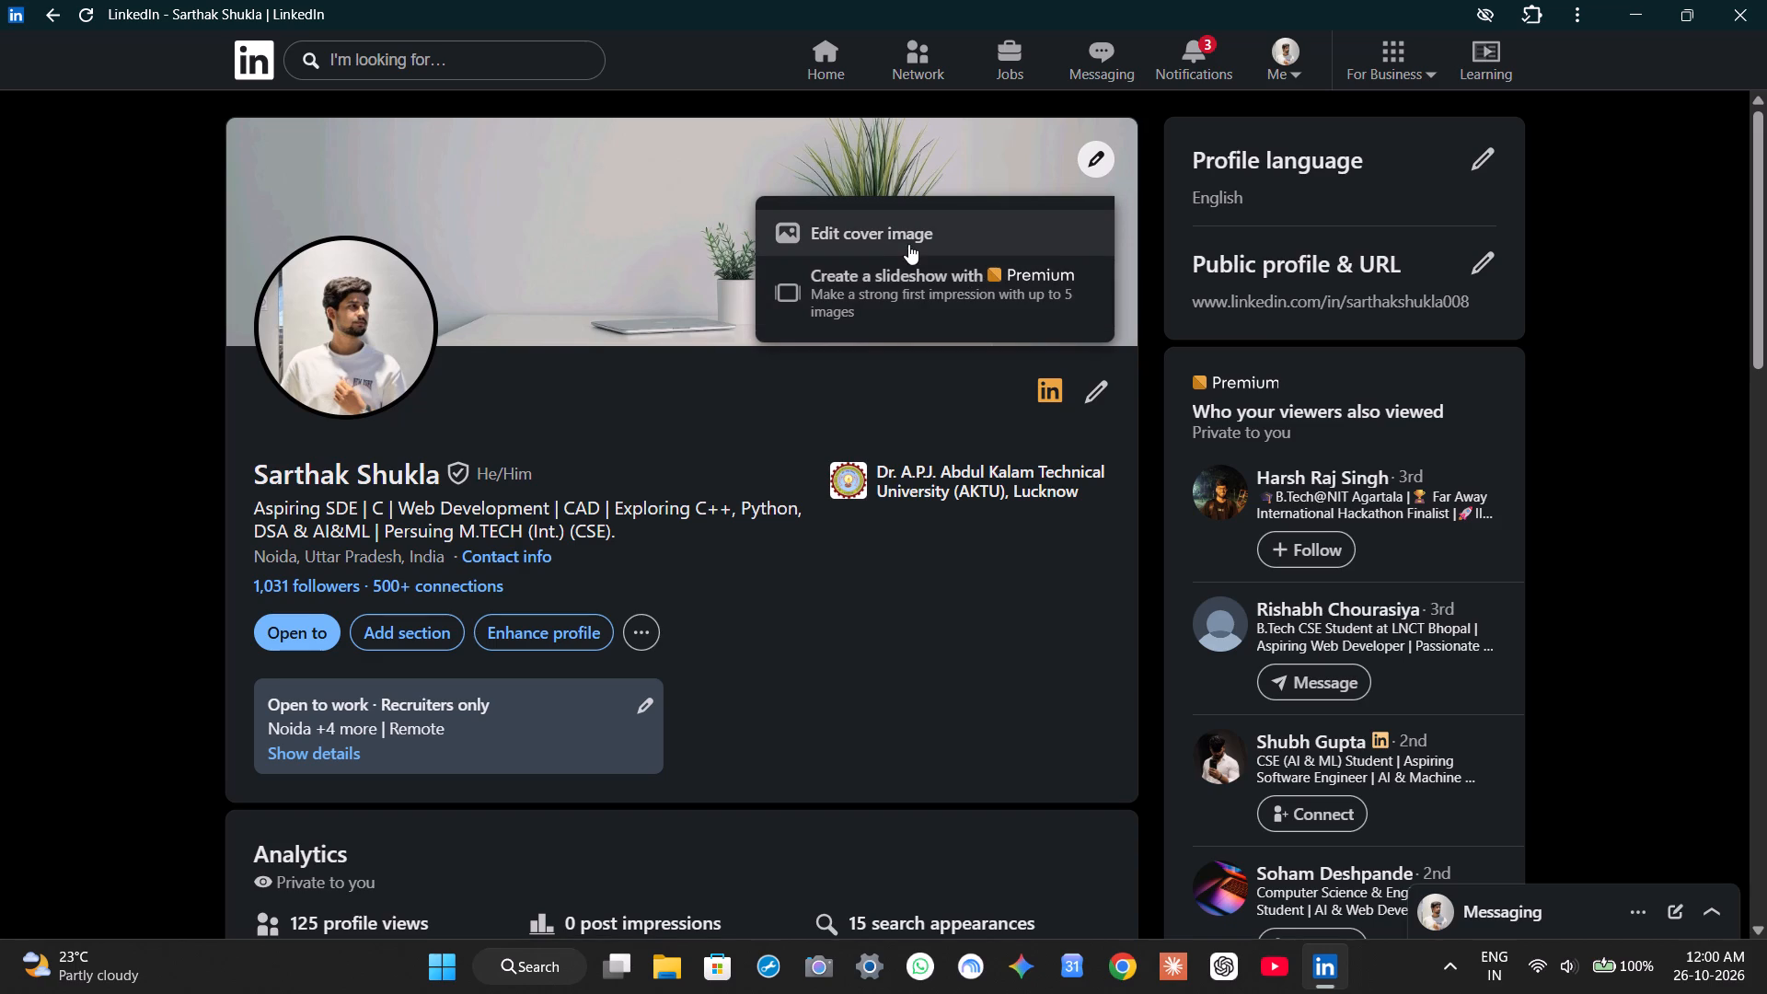
click(641, 216)
right_click(641, 216)
triple_click(615, 212)
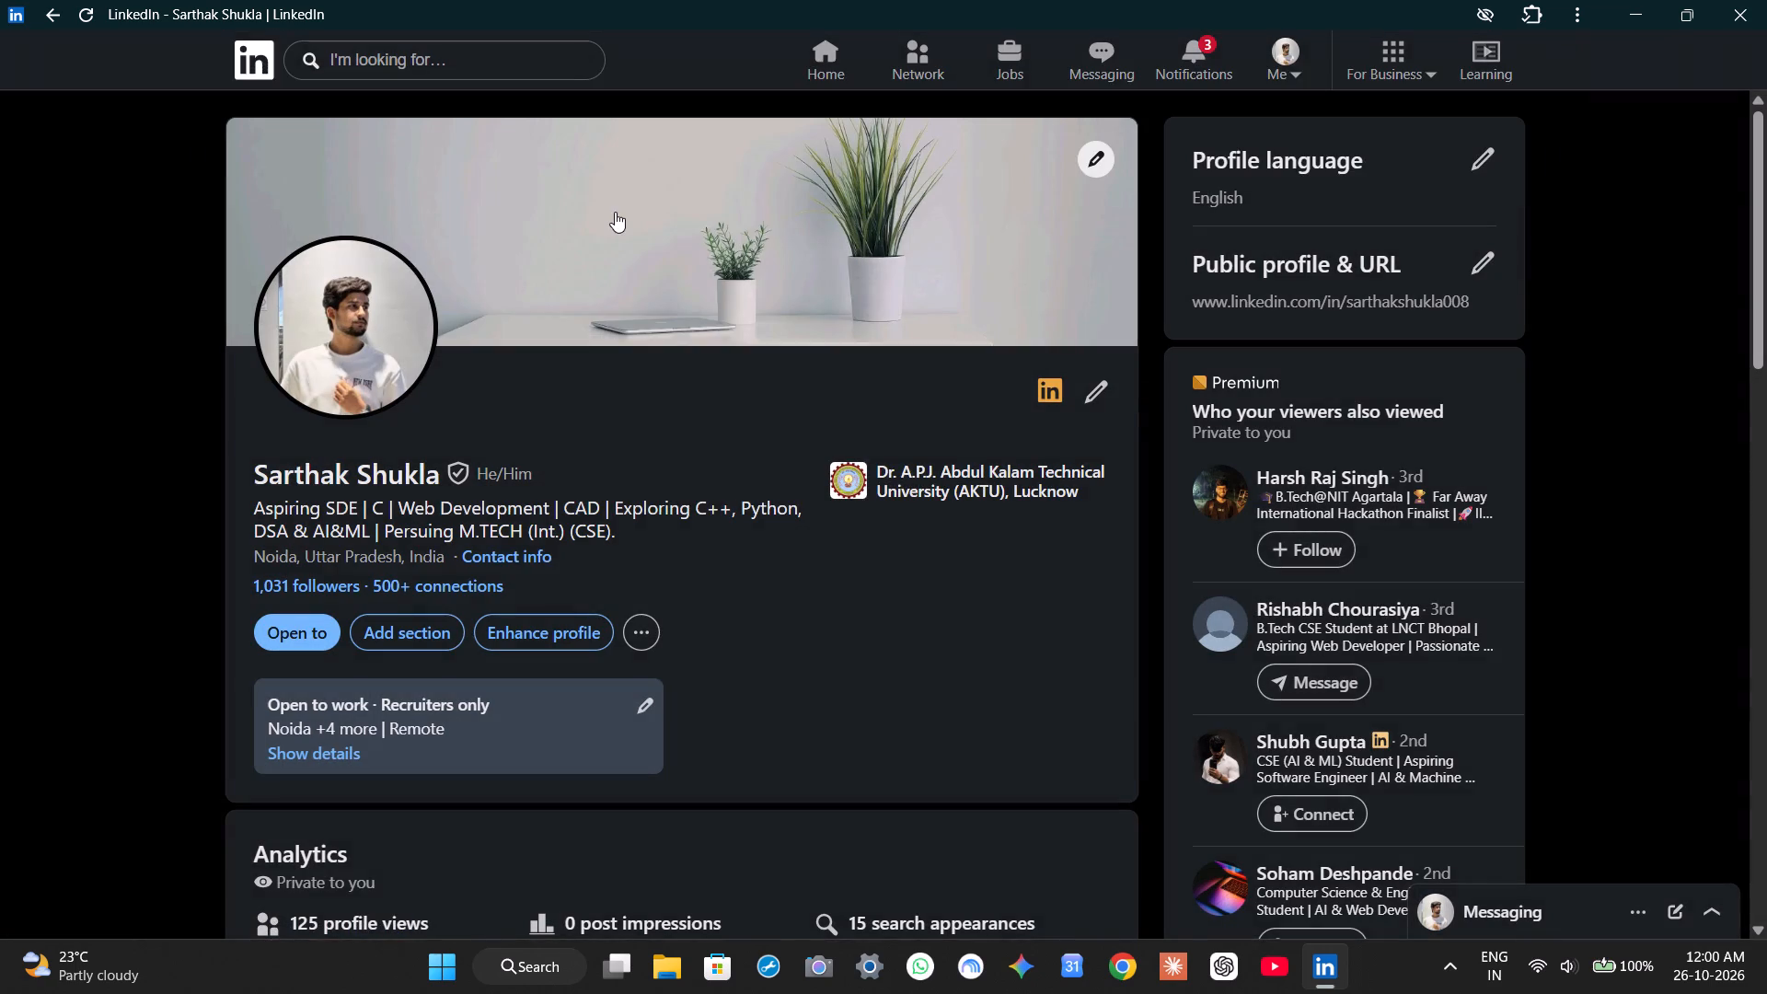
right_click(898, 234)
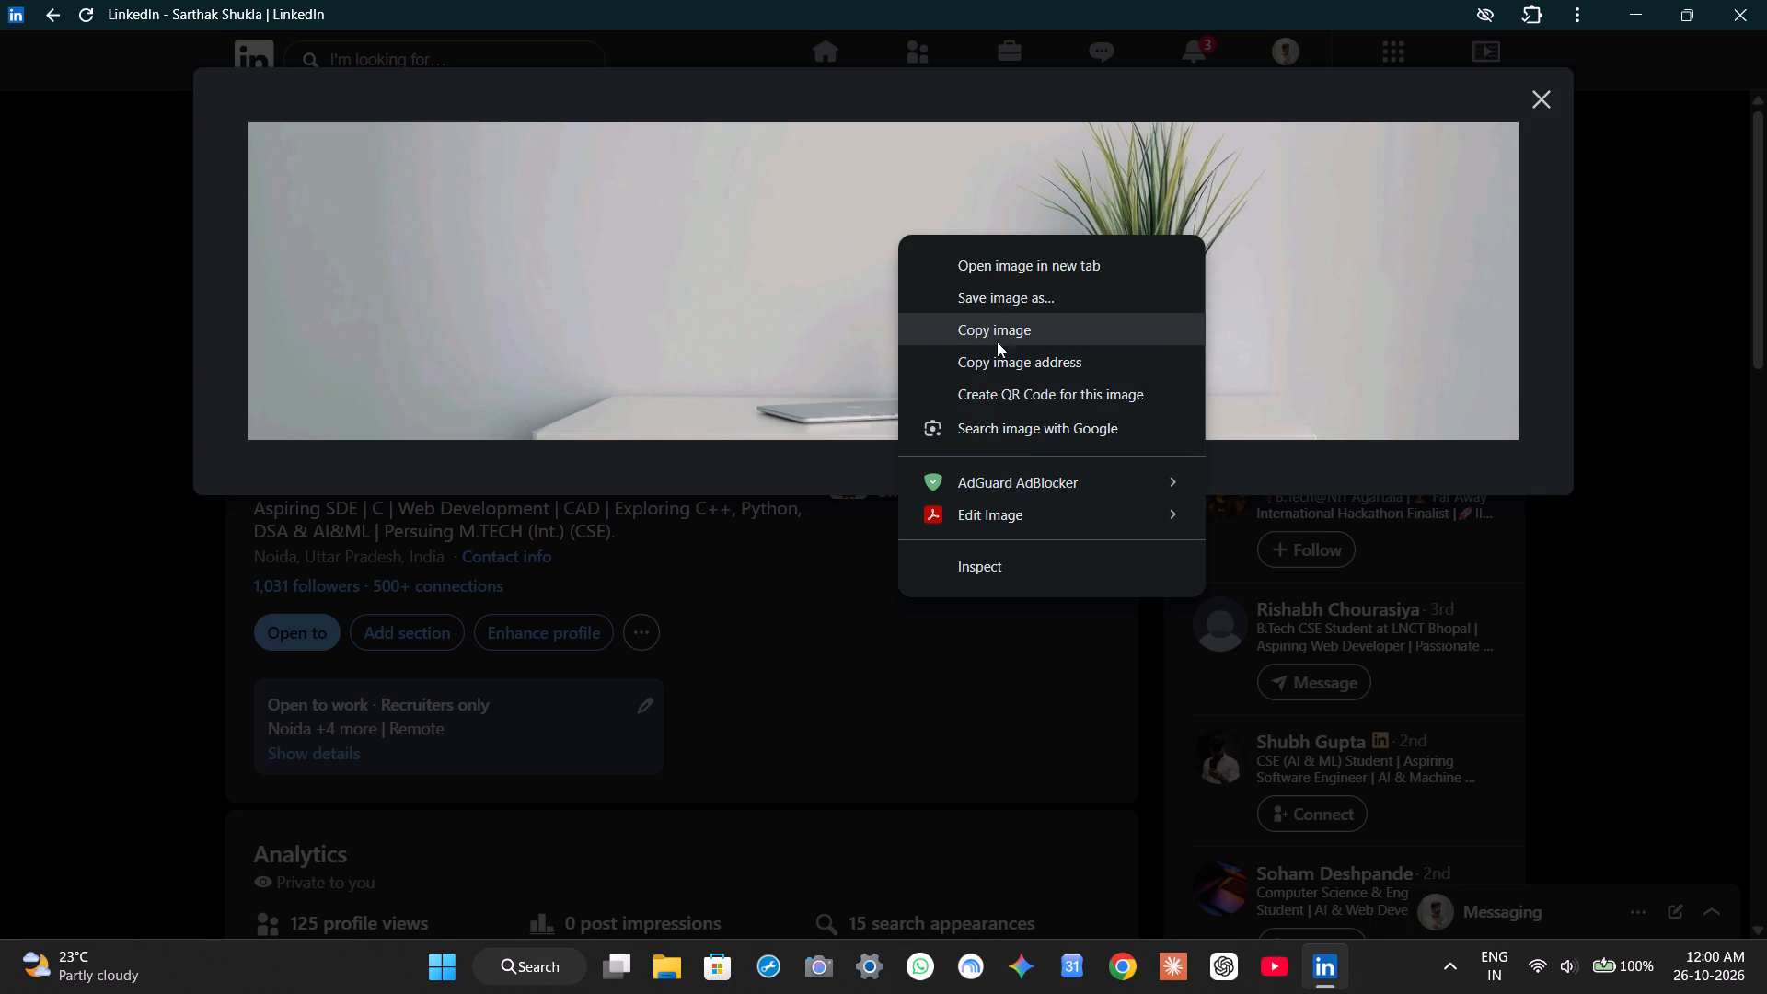
click(994, 303)
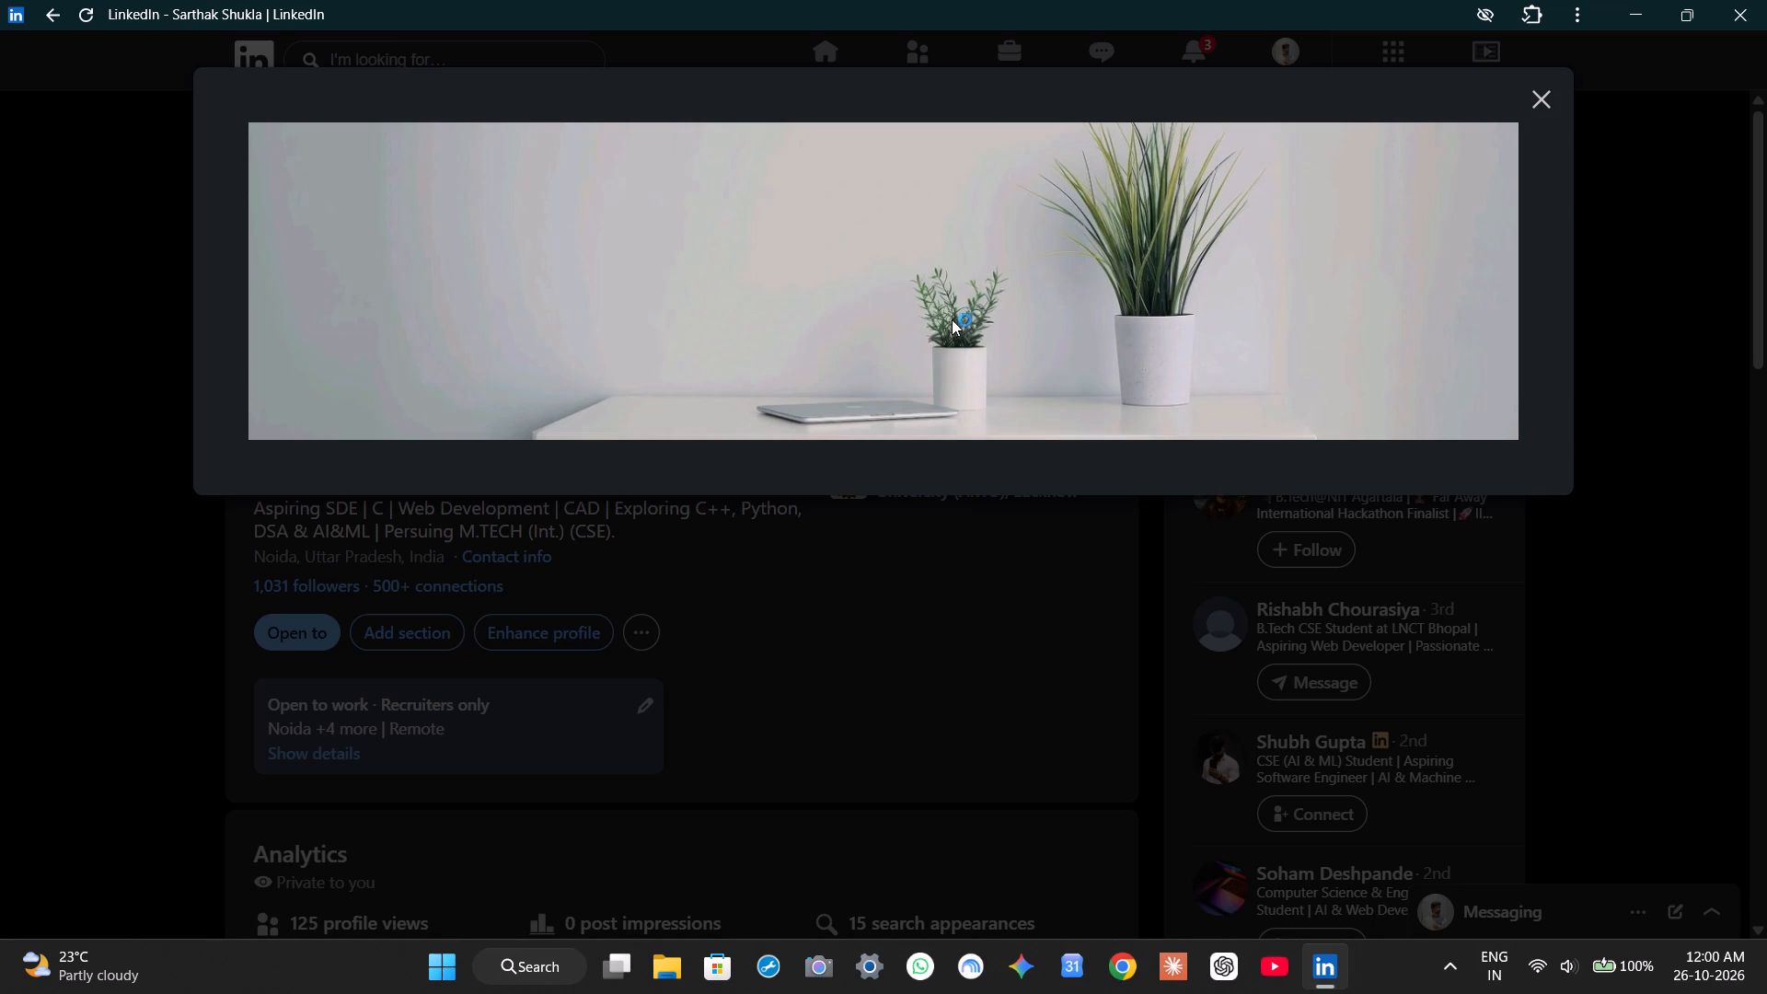
click(111, 221)
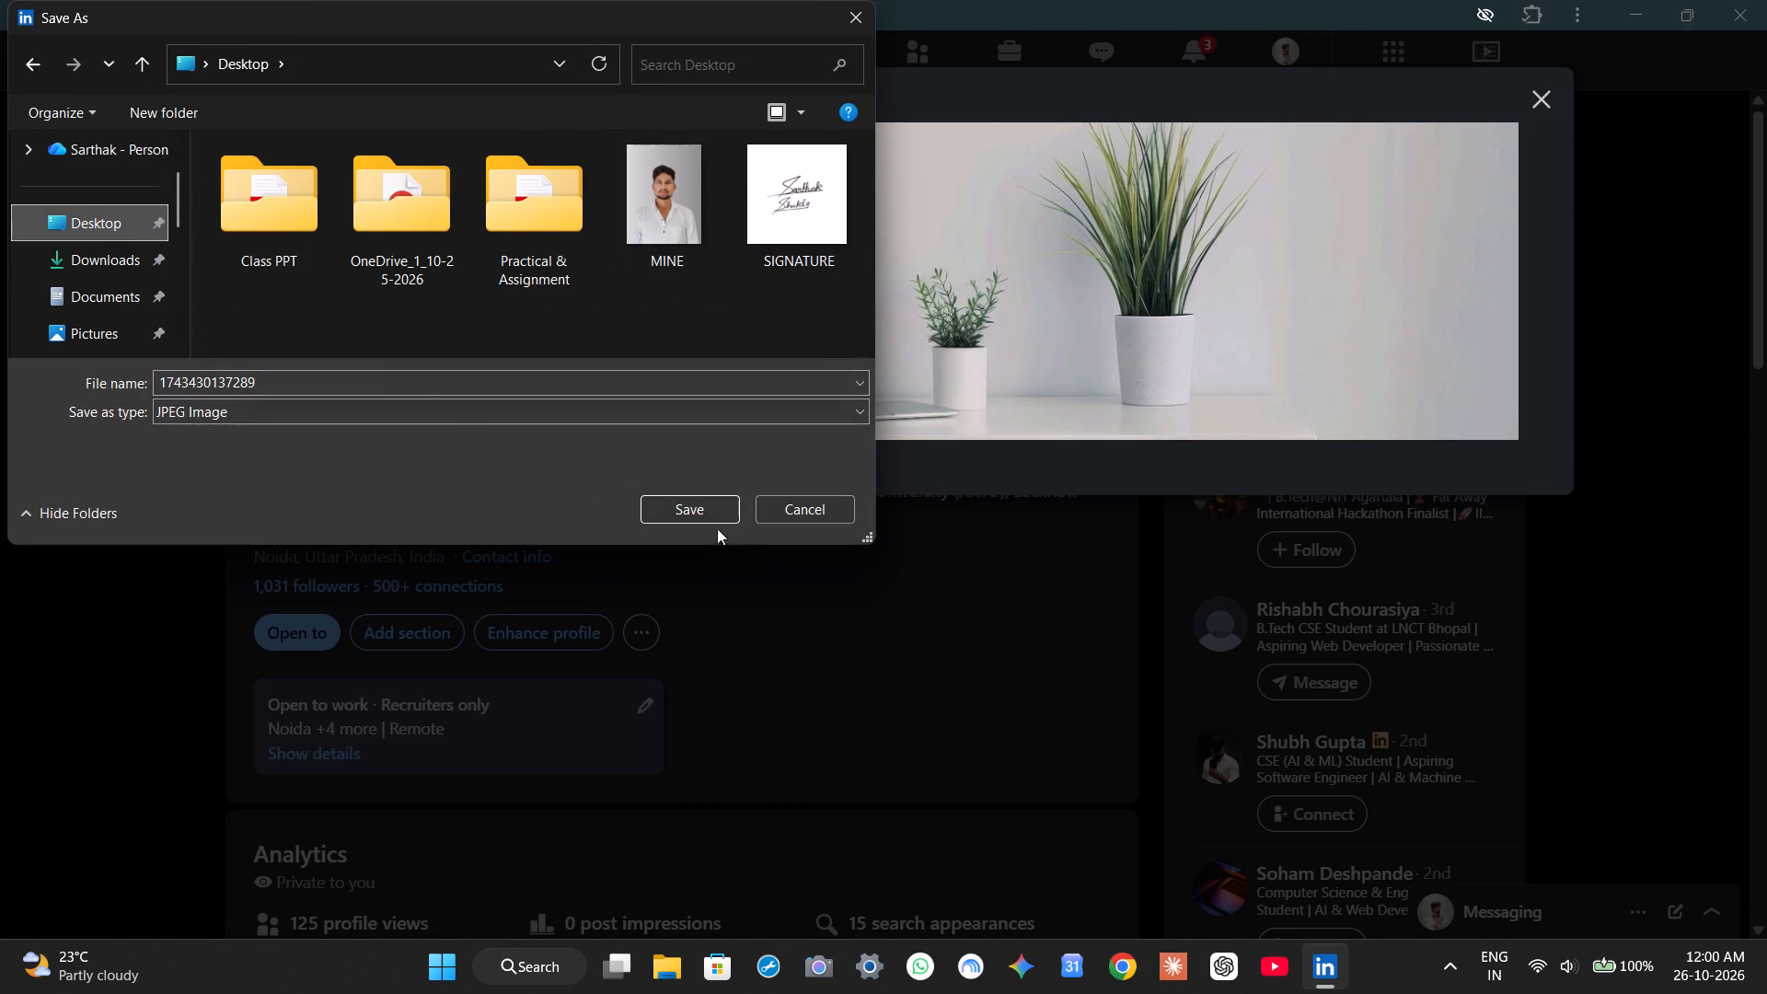
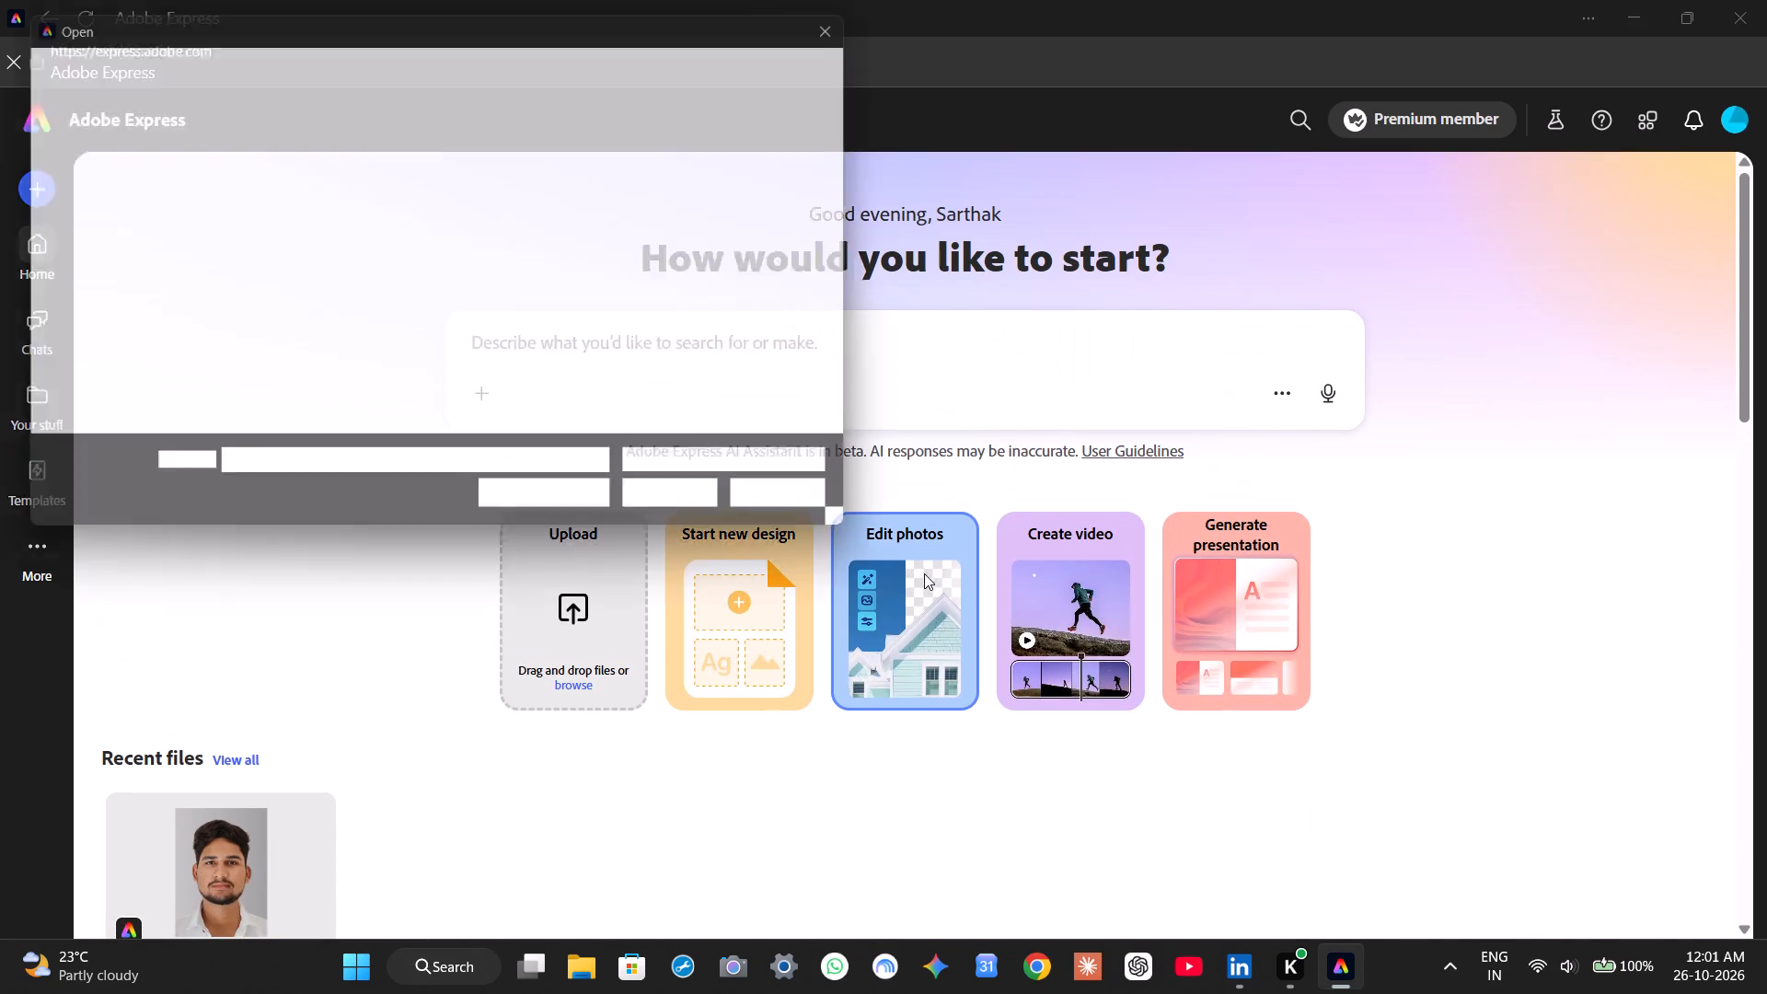
click(641, 229)
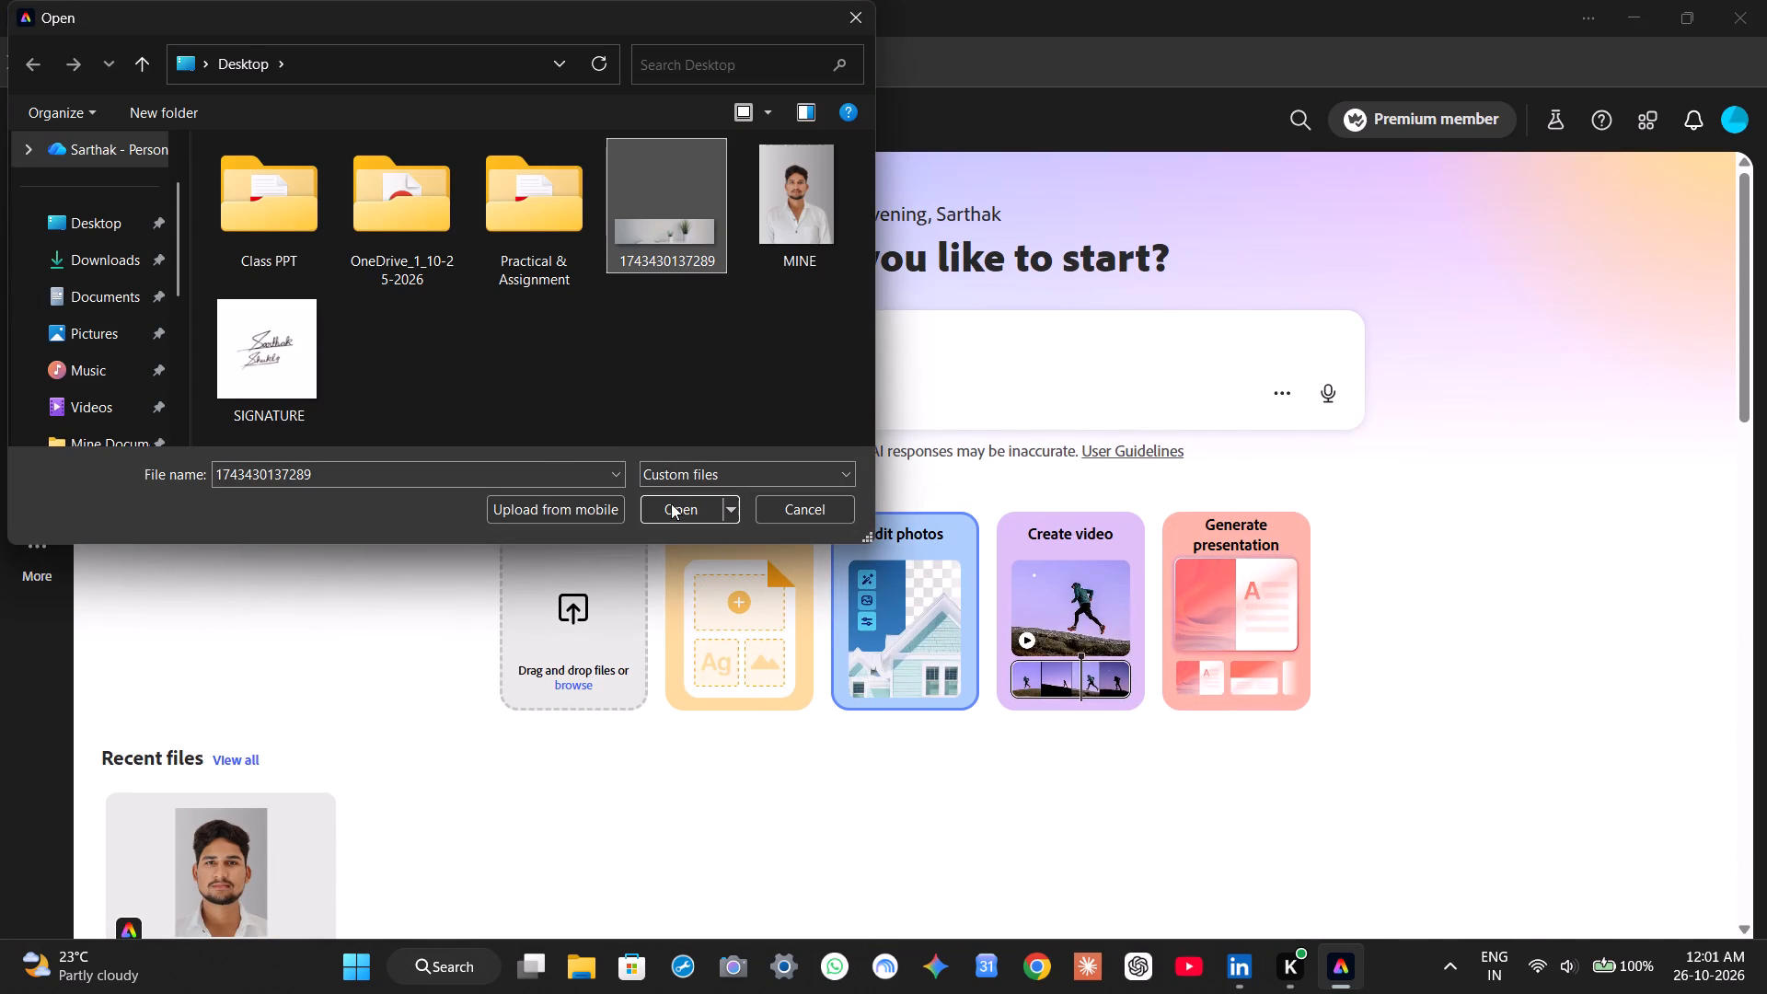
click(671, 505)
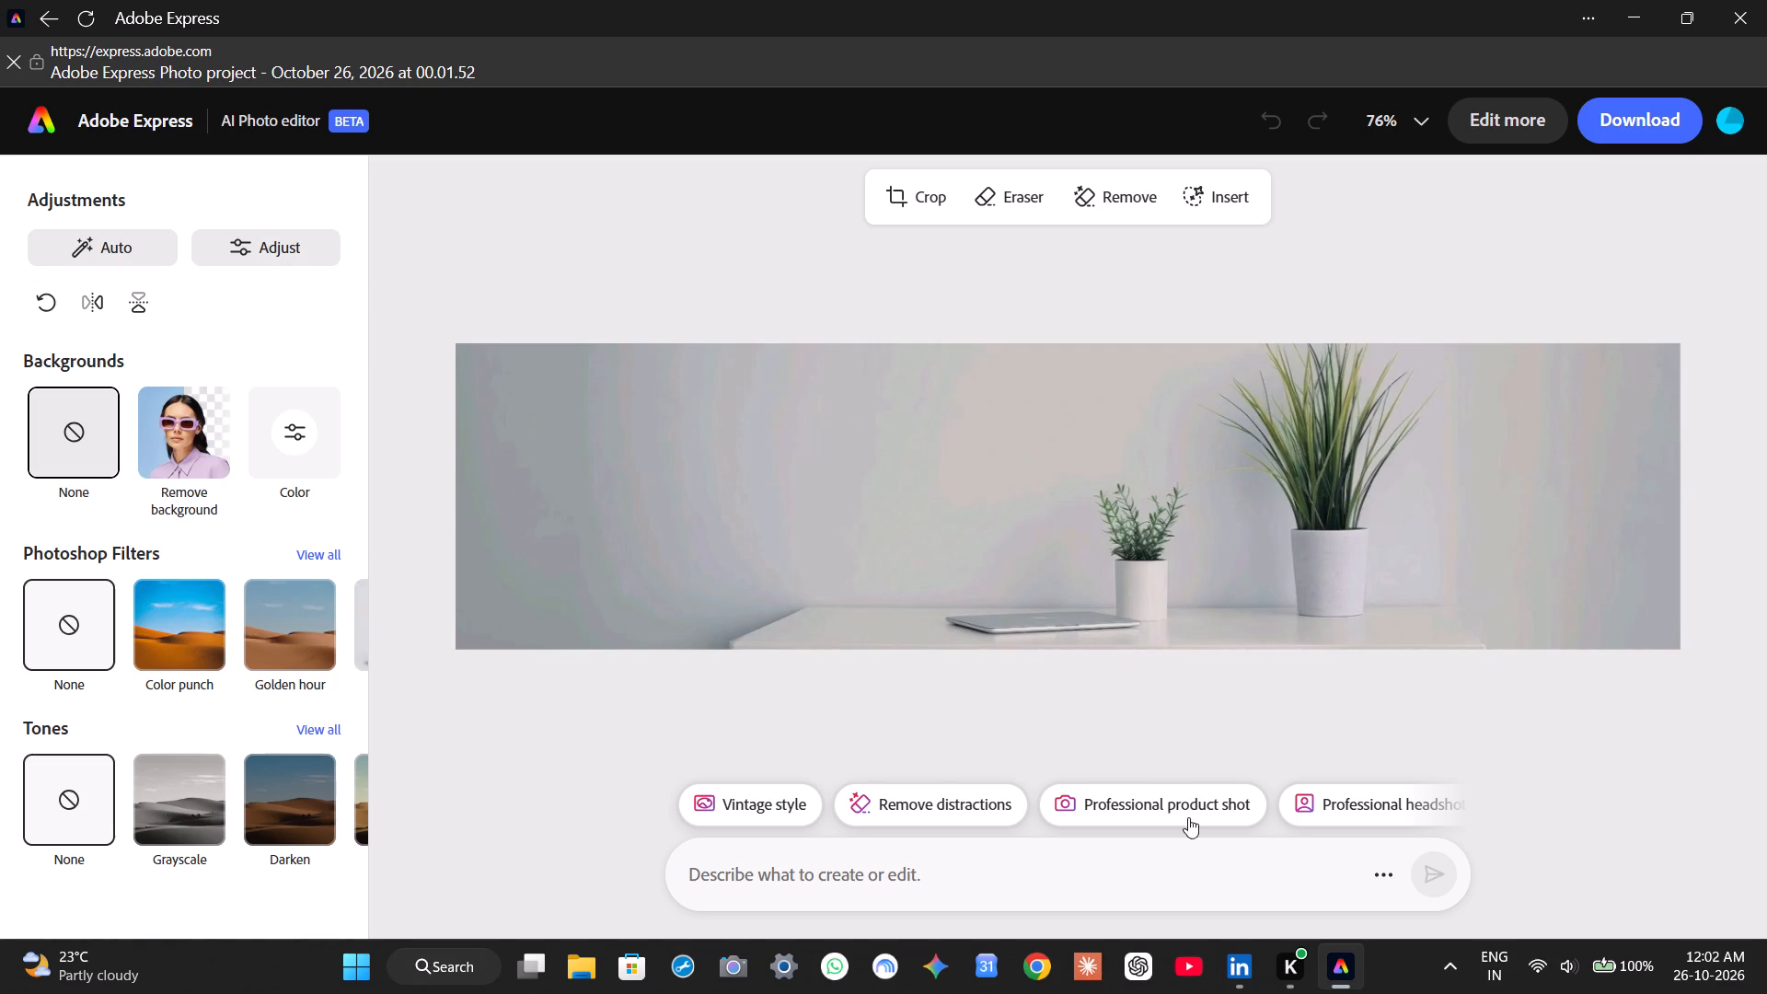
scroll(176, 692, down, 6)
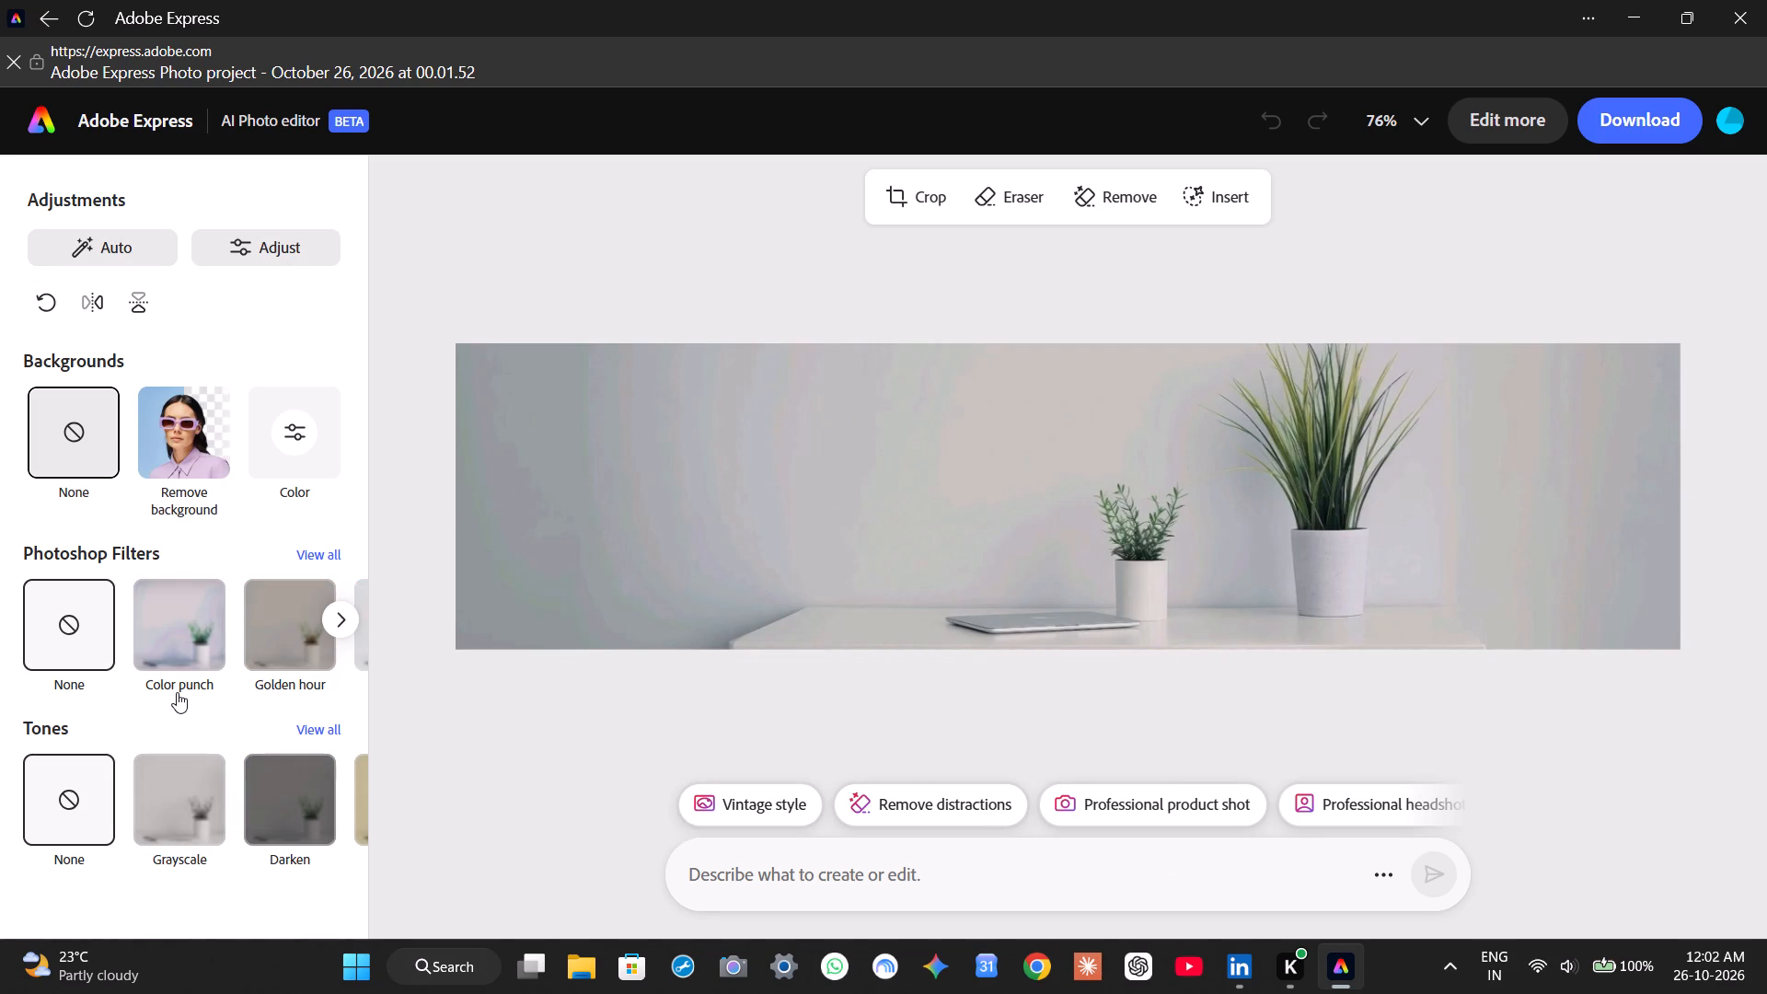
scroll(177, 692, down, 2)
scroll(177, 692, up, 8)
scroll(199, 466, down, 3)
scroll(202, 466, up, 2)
Continue to the full editor for adding text and insert a new text box on the banner image.
click(1533, 124)
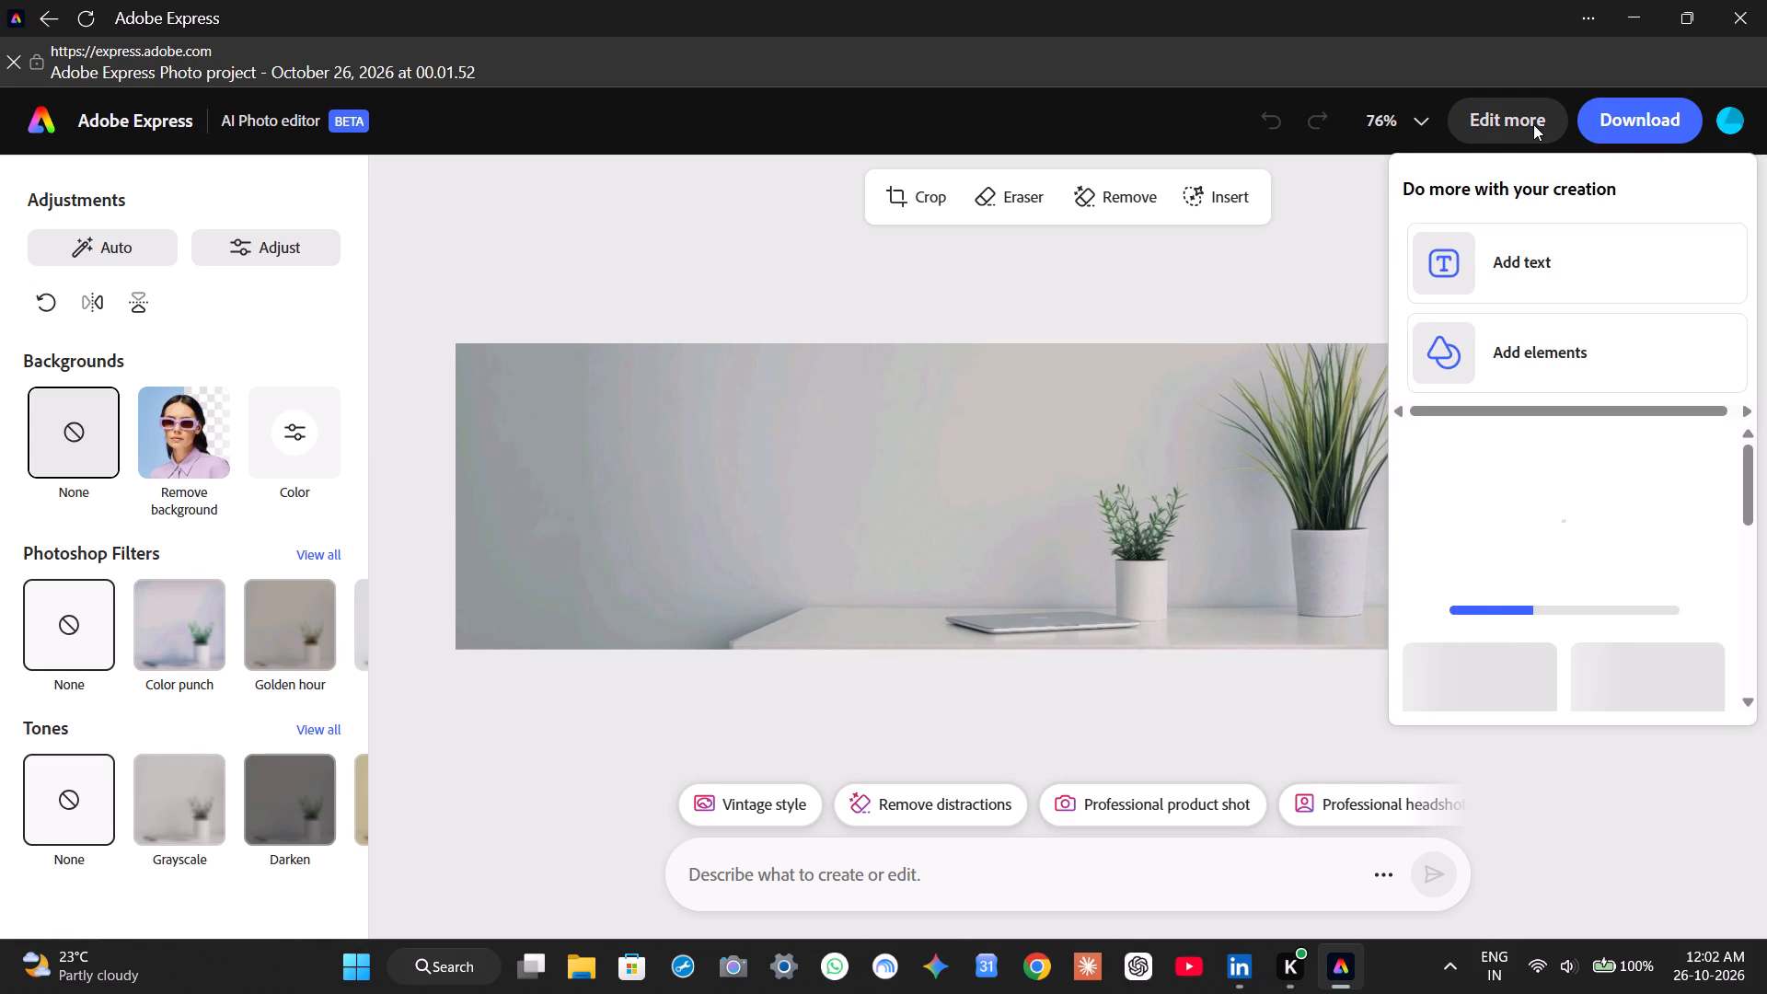
click(1526, 282)
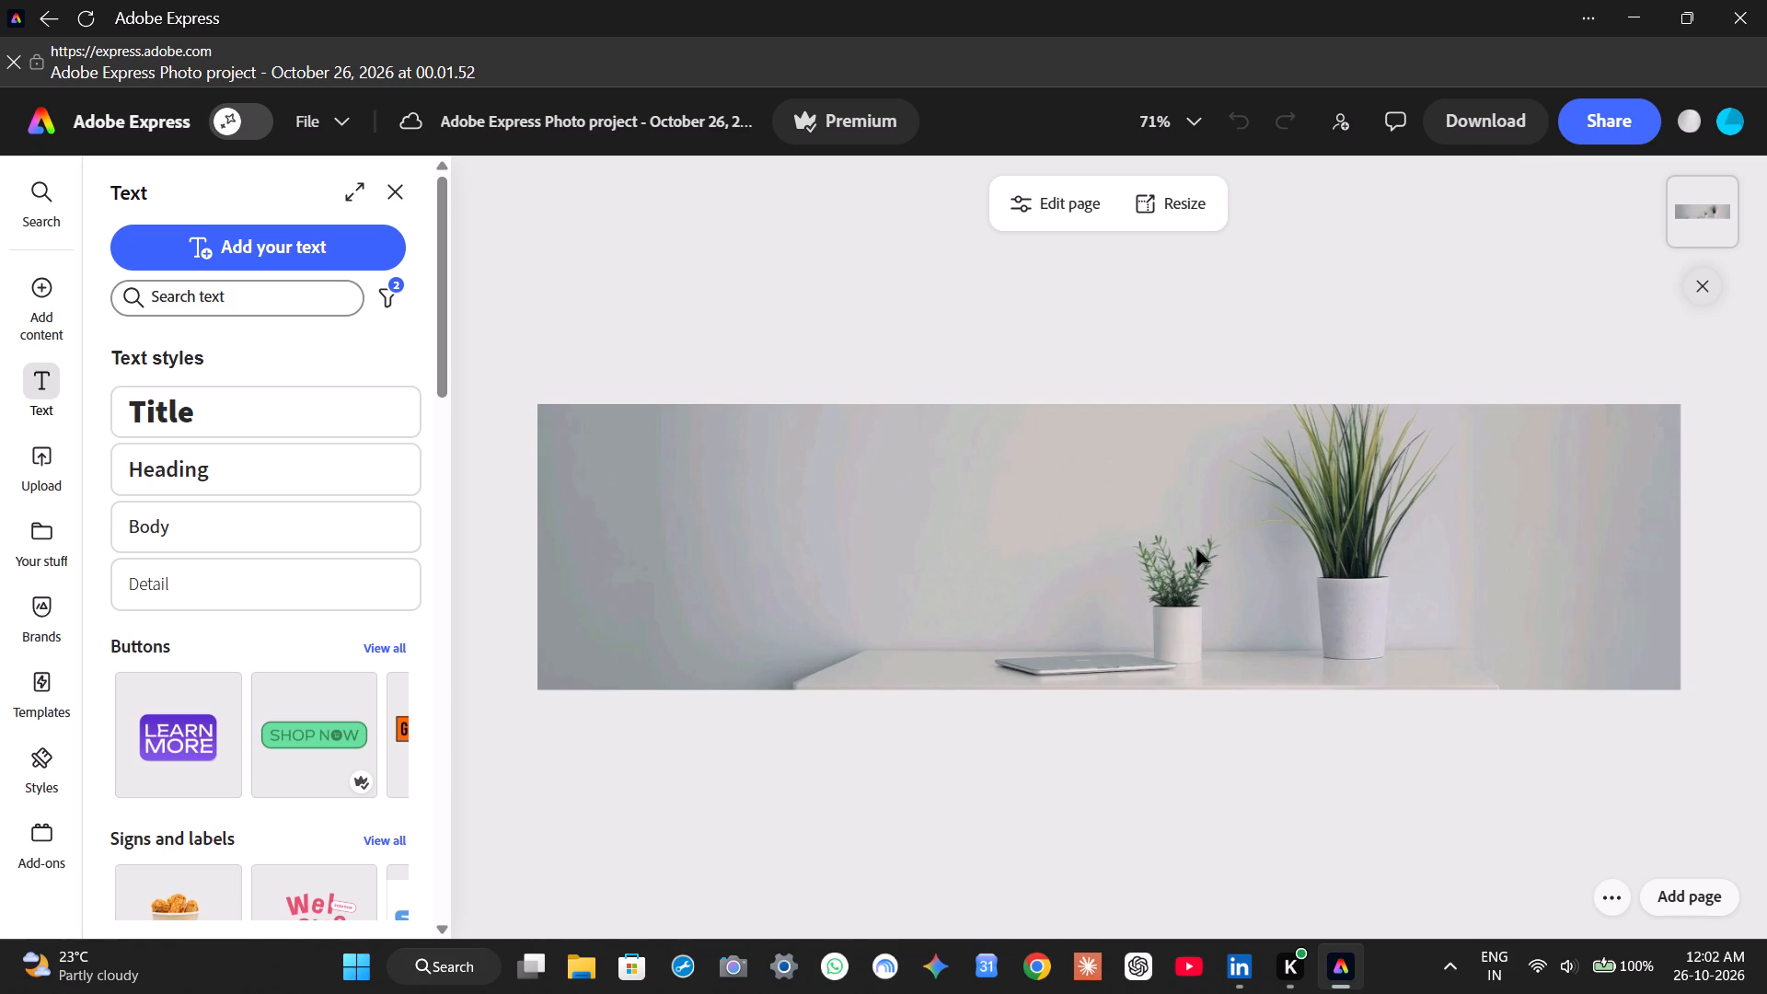
click(252, 241)
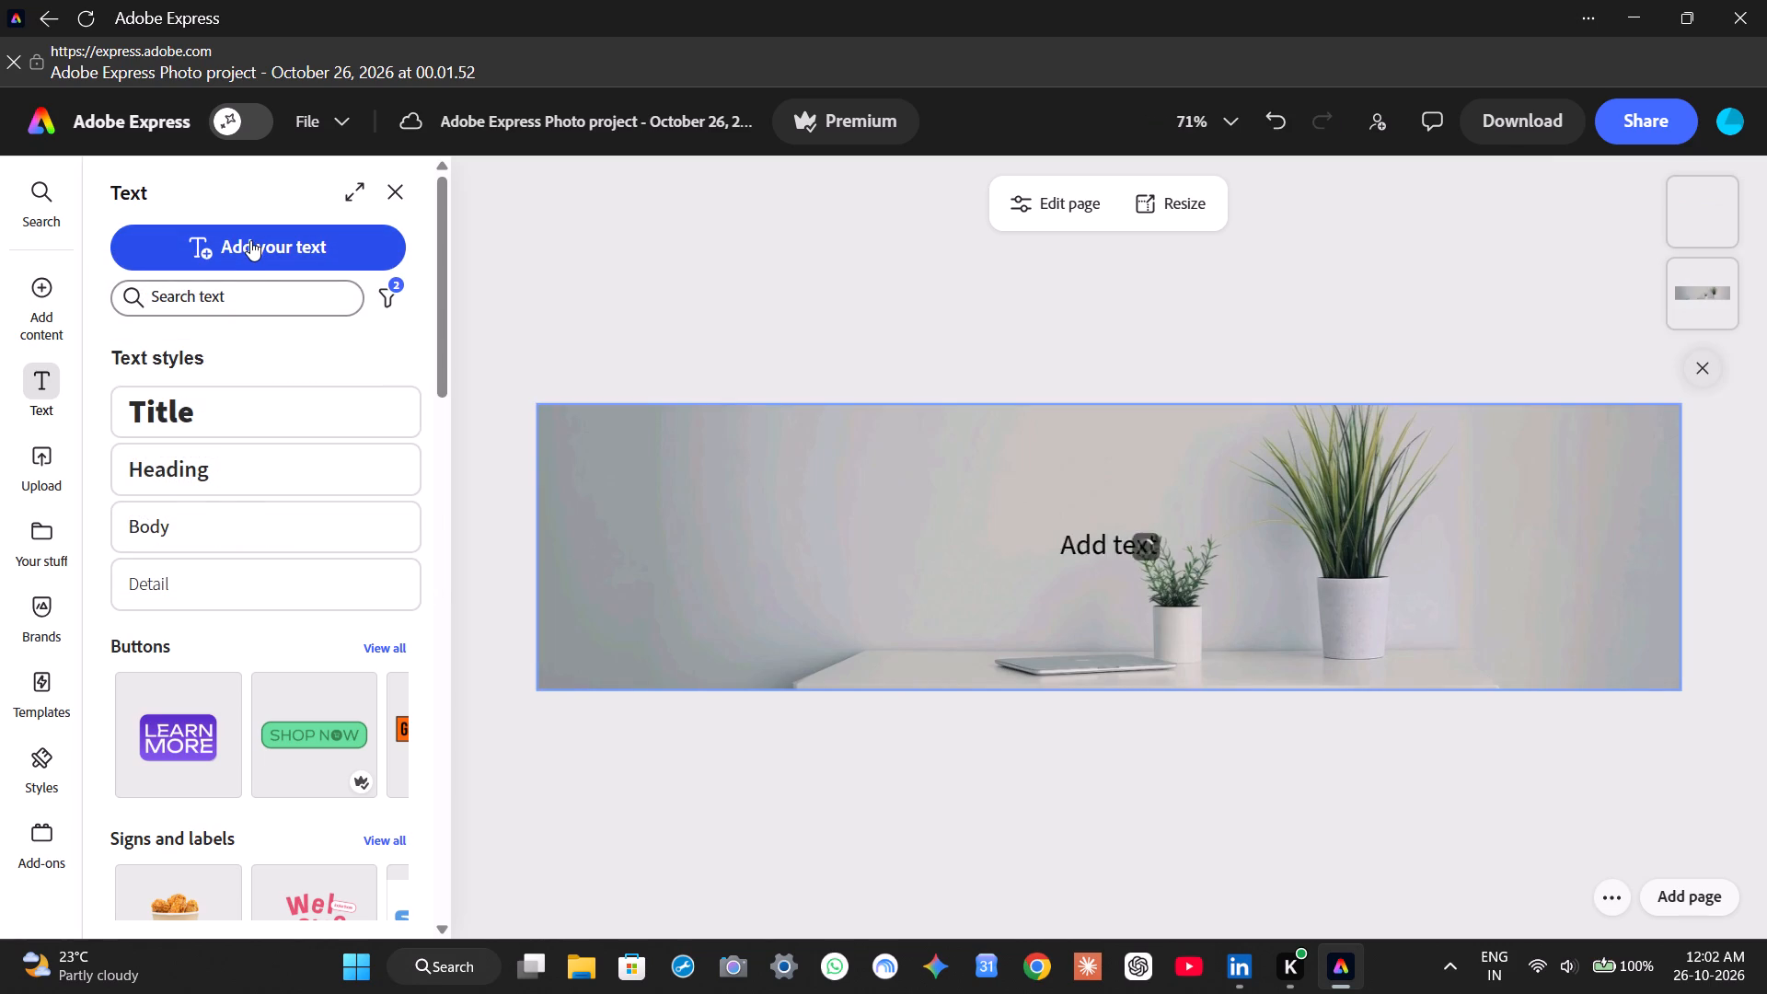
Replace the text box's placeholder with "The Fool Who knows".
double_click(1124, 553)
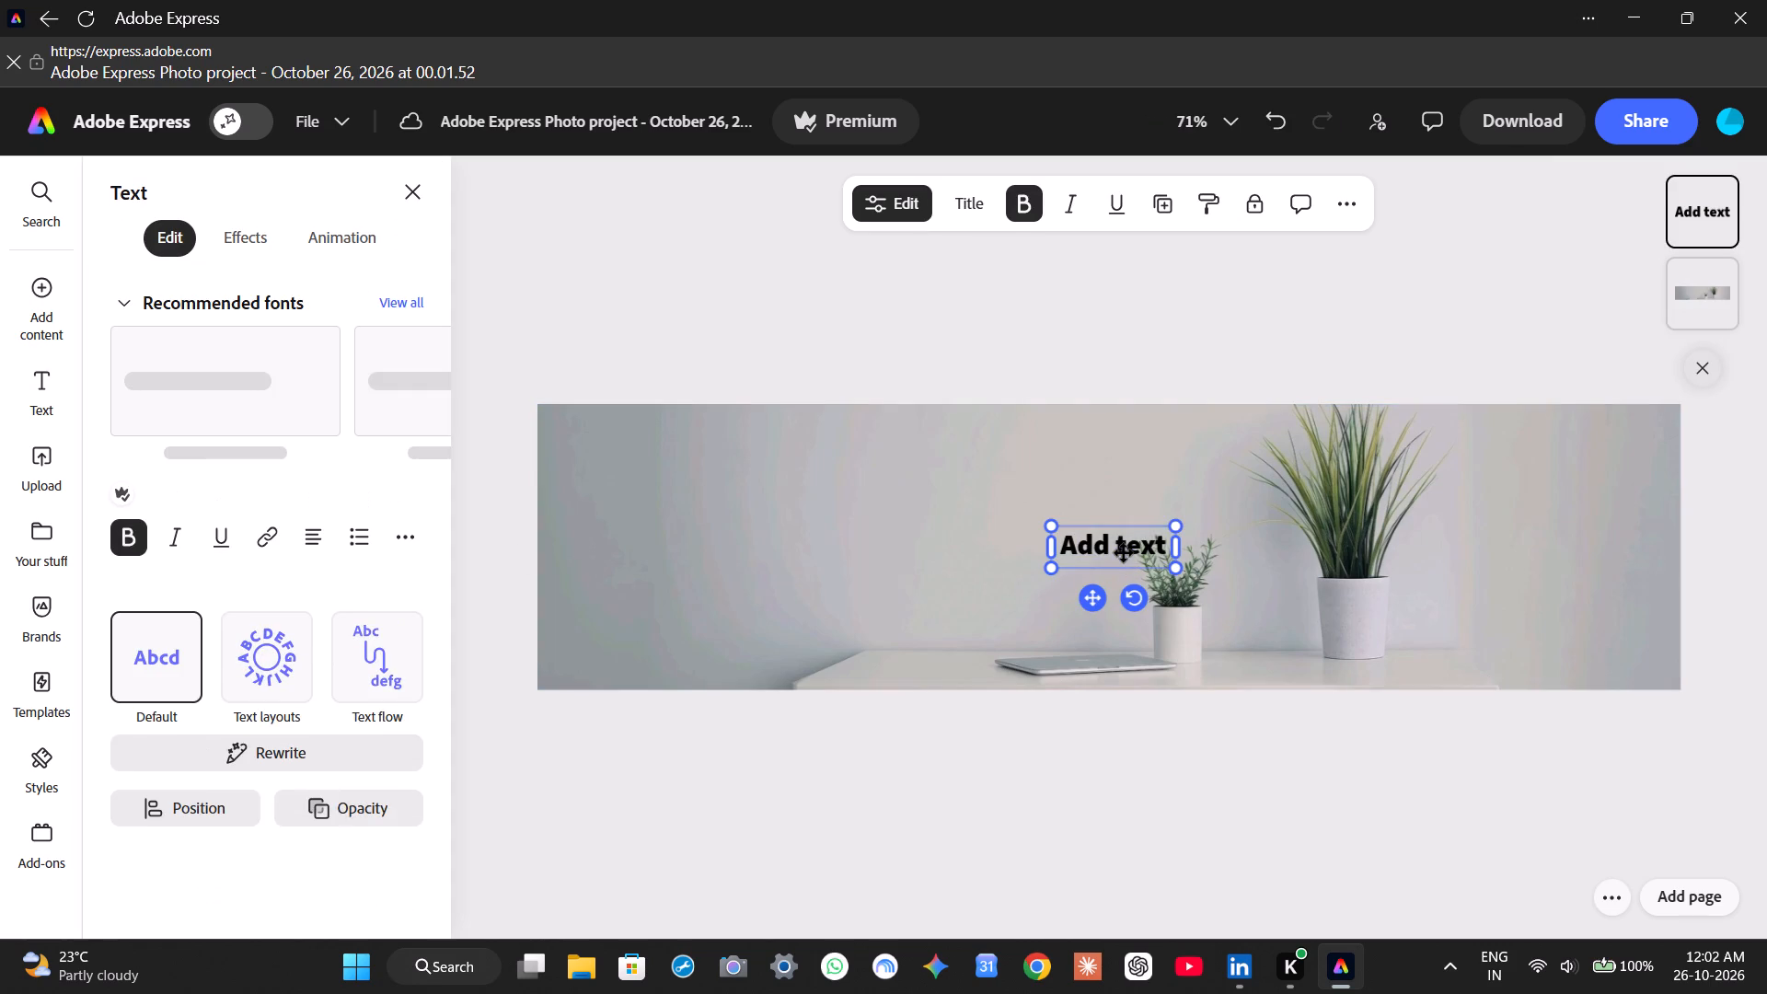
double_click(1119, 553)
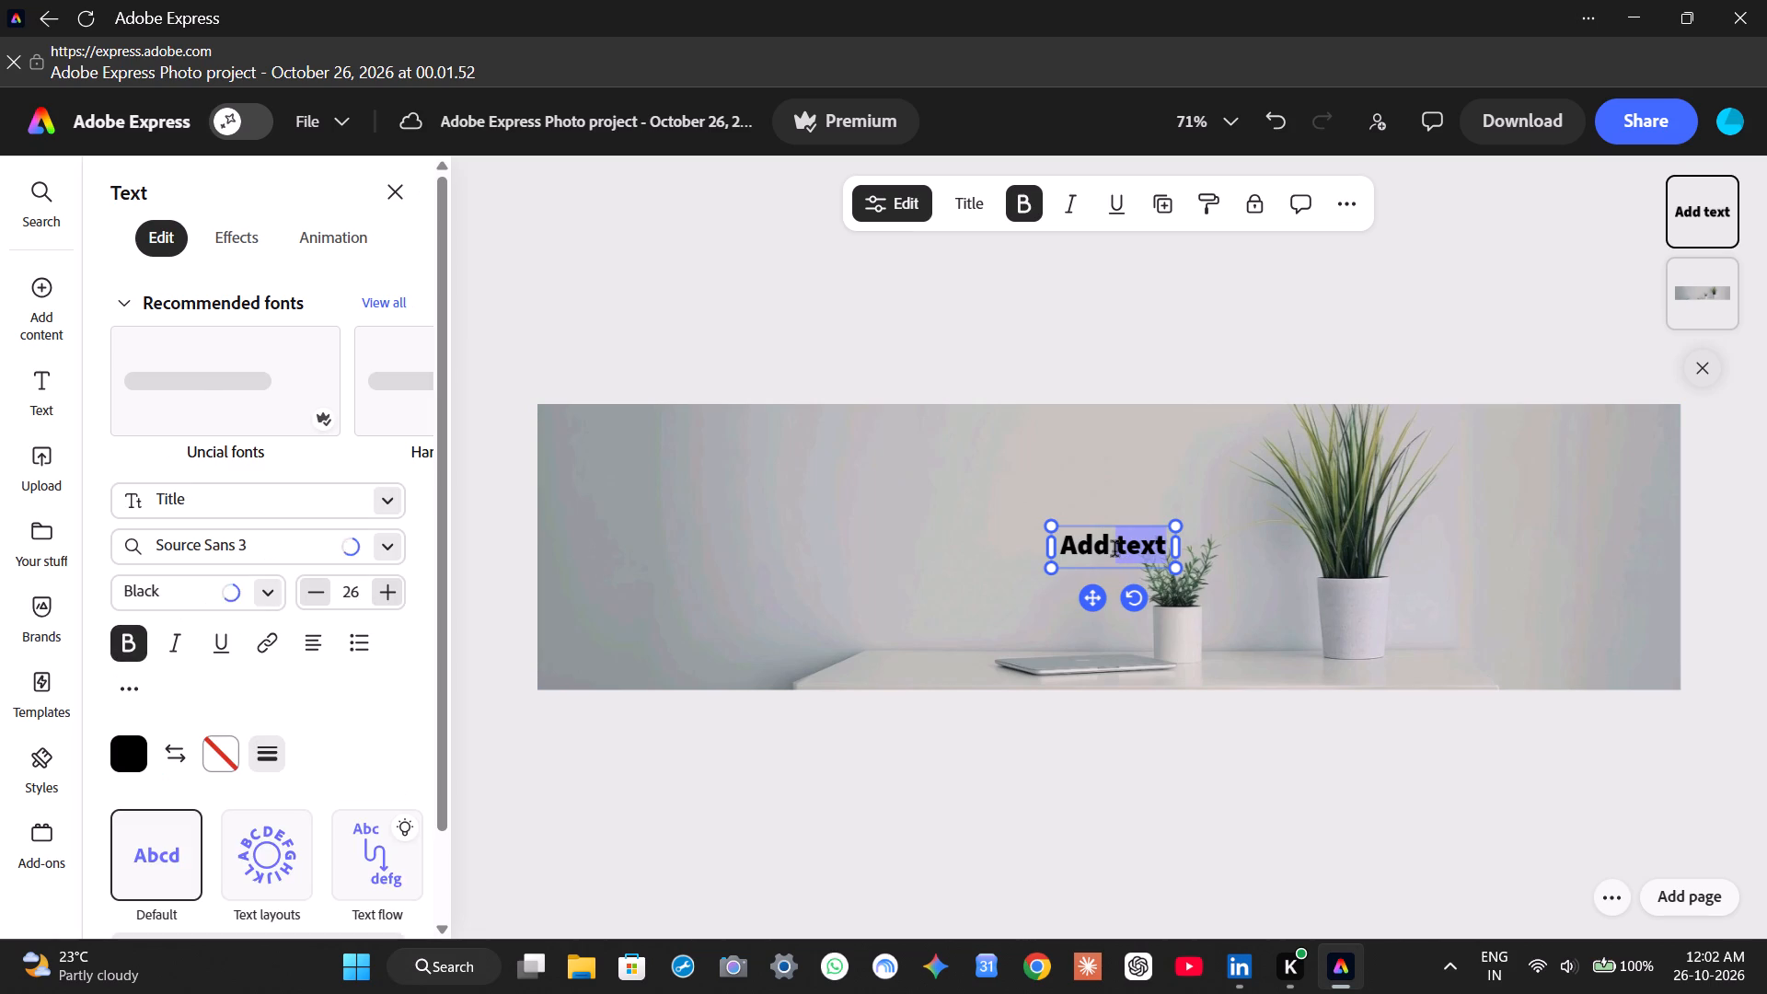
key(BackSpace)
key(BackSpace)
key(BackSpace)
key(BackSpace)
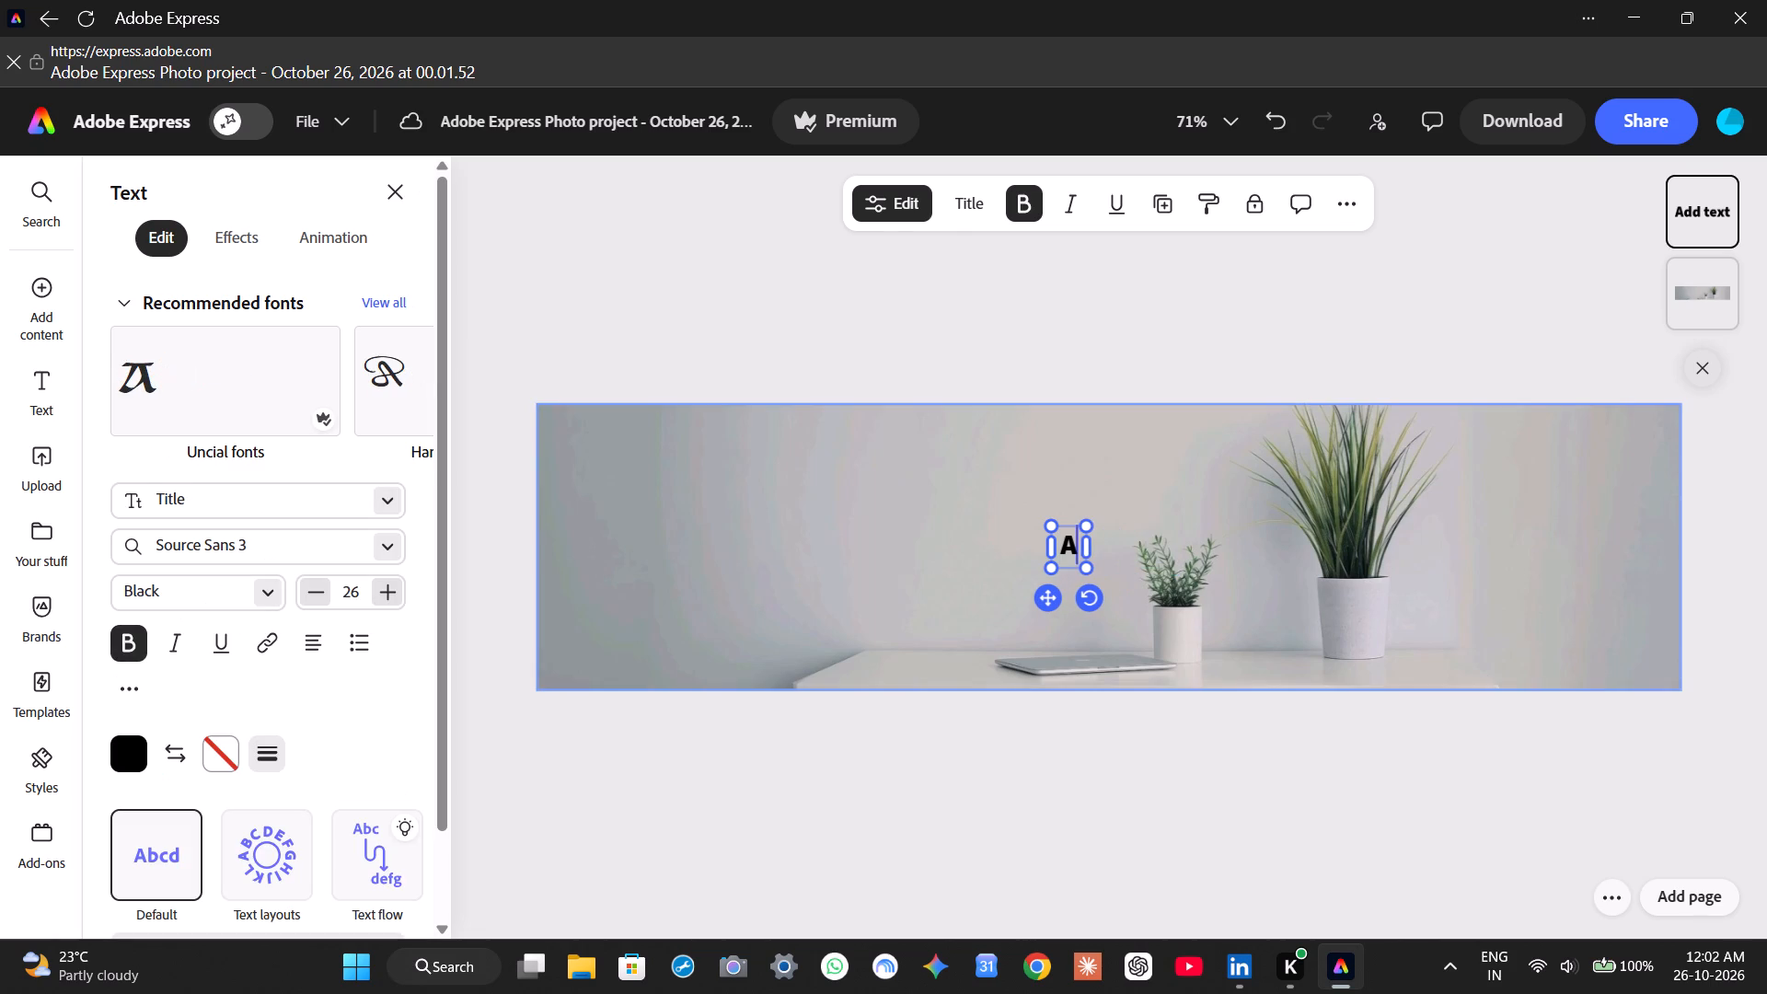
key(BackSpace)
key(shift+a)
key(BackSpace)
text(The)
key(space)
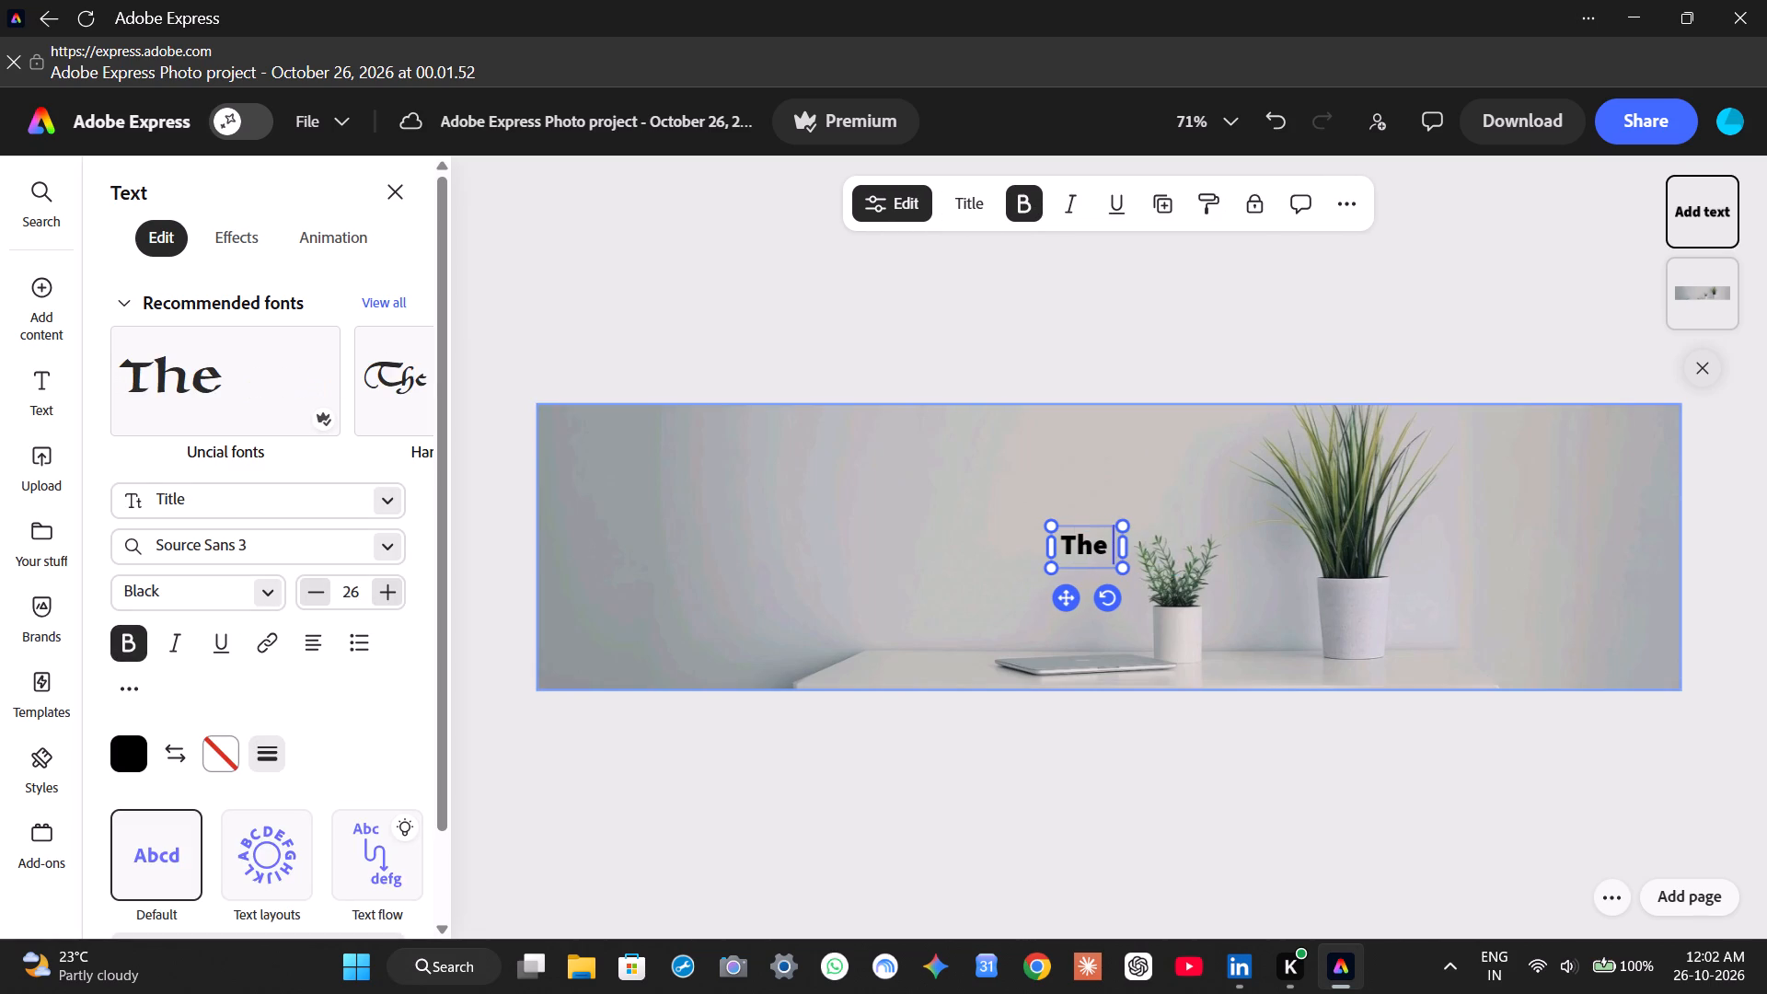
text(Fool Who knows)
key(space)
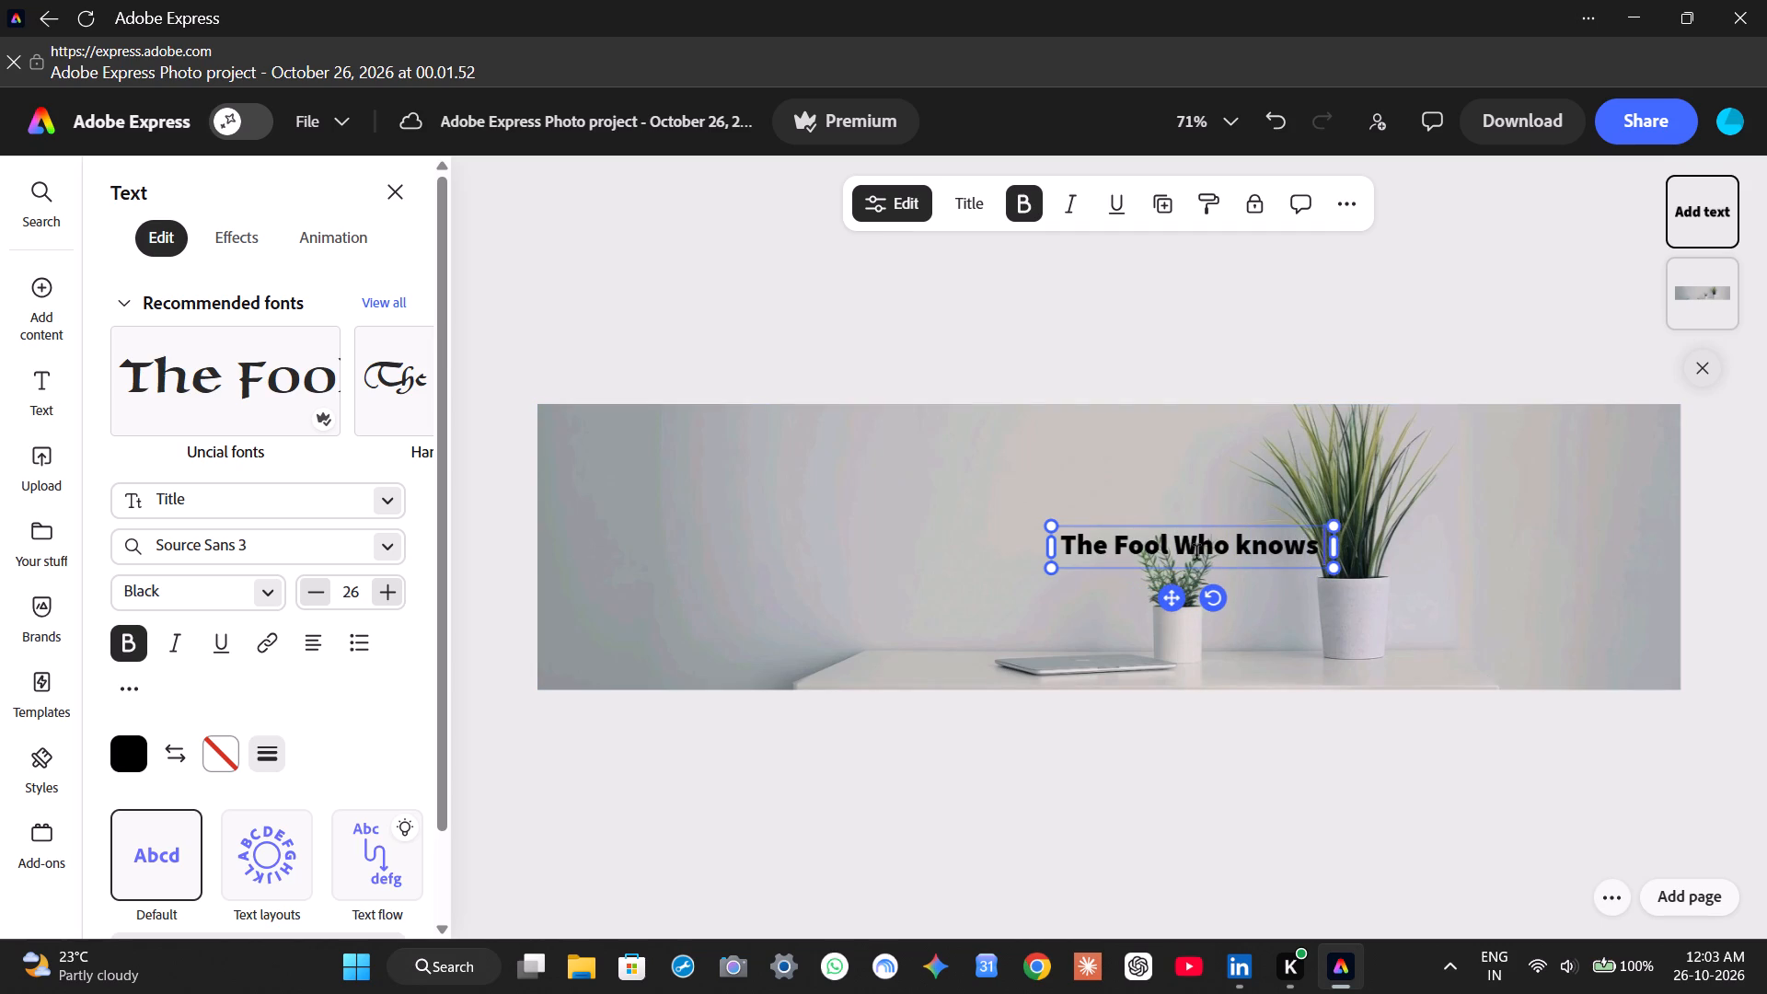
Change the capital W of "Who" to lowercase so the phrase reads "The Fool who knows".
key(Left)
key(Left)
key(Left)
key(Left)
key(Left)
key(Left)
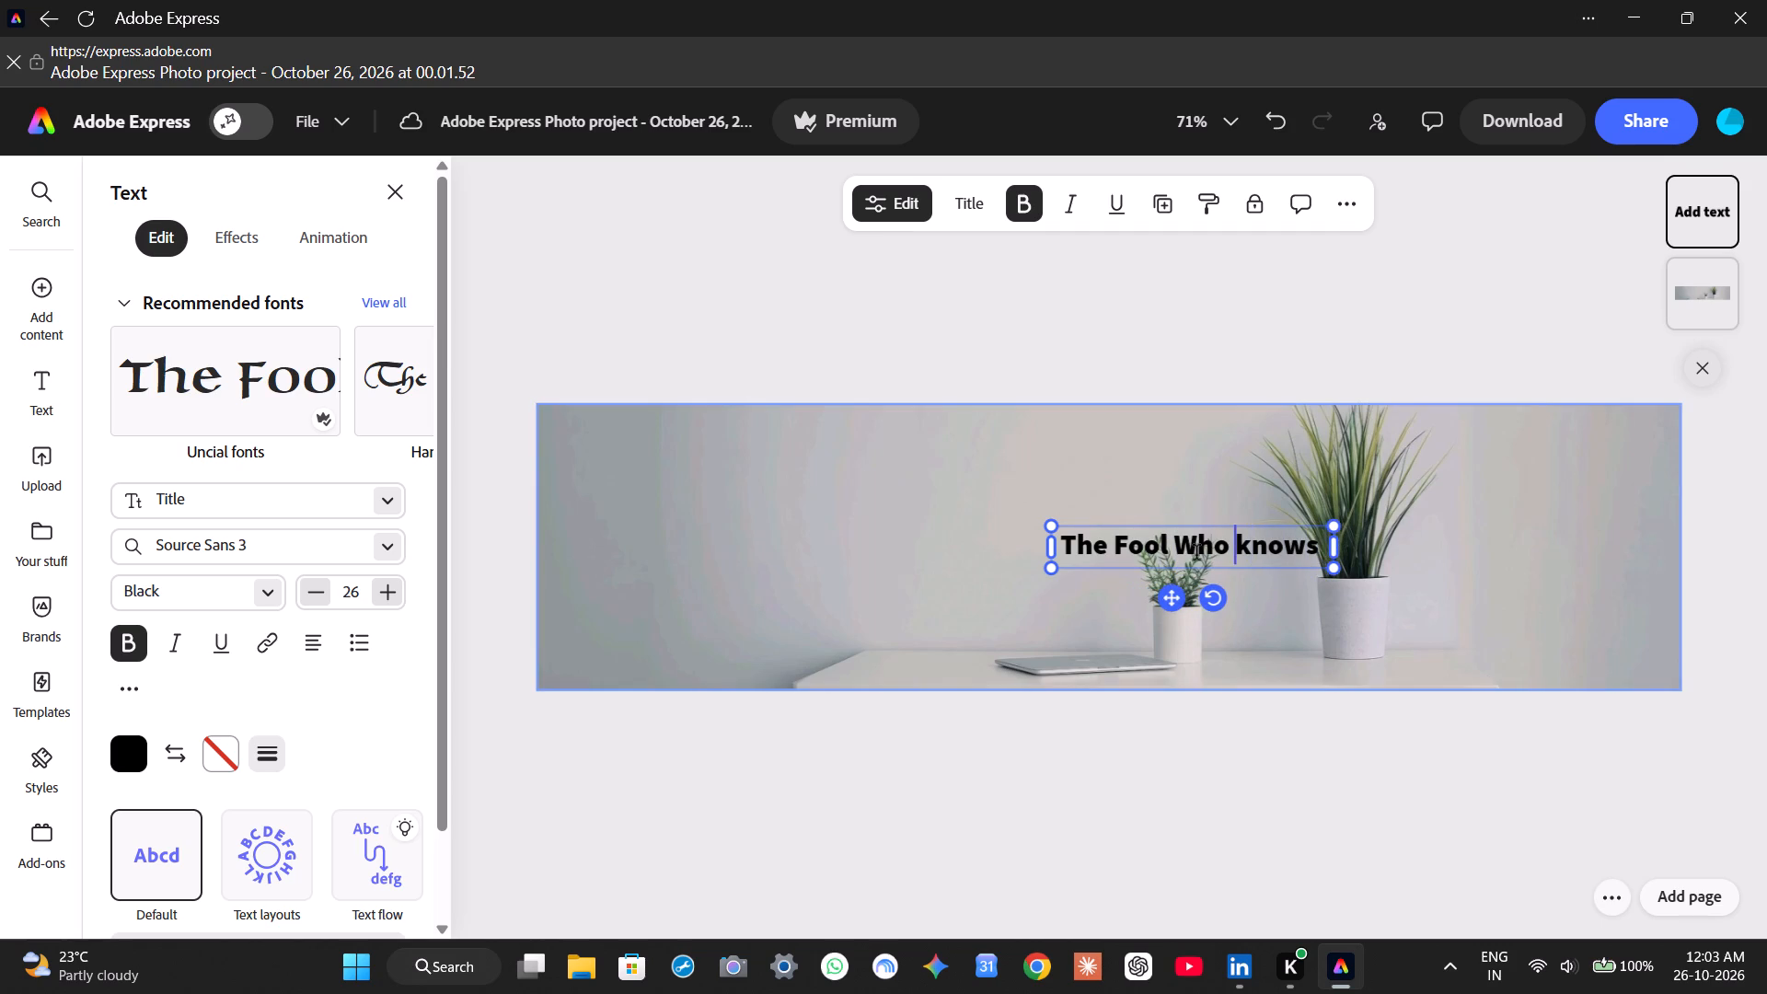
key(Left)
click(1196, 555)
key(Left)
key(Right)
key(Right)
key(BackSpace)
key(w)
key(Right)
key(Right)
key(Right)
key(Right)
key(Right)
key(Right)
key(Right)
key(Right)
key(Right)
key(Right)
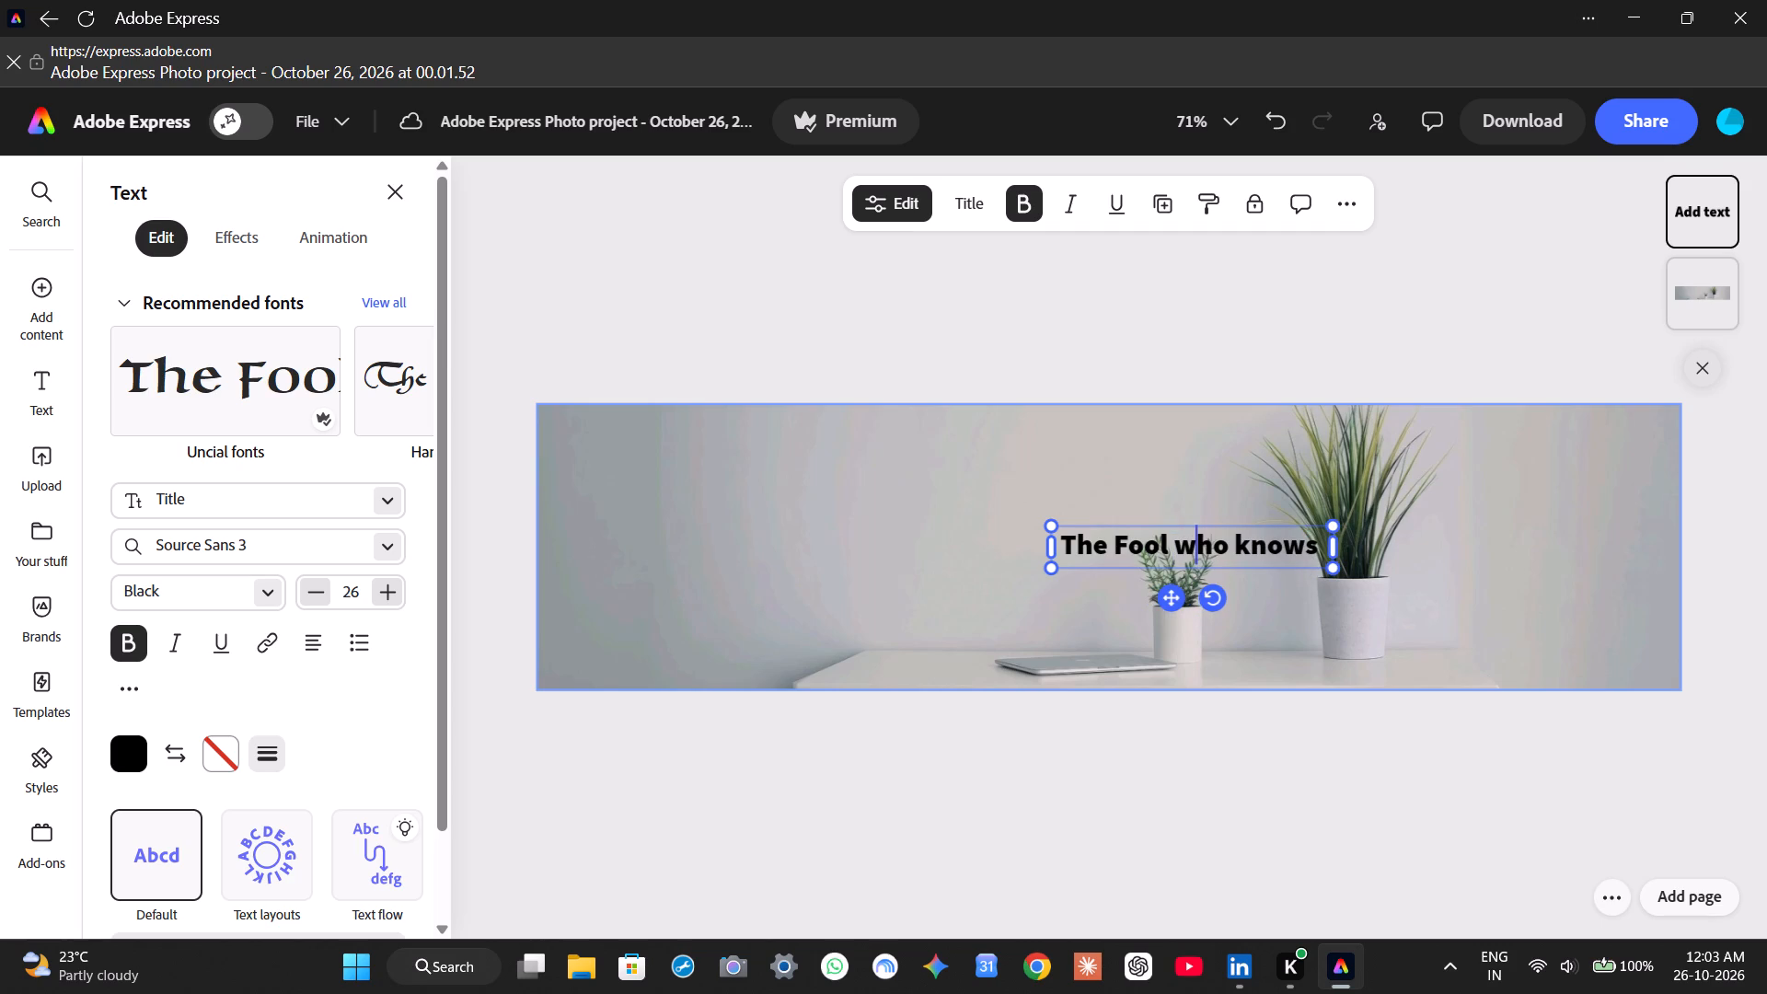
Complete the first line of the banner text with "how to move a mountain,".
text(how)
key(space)
text(to move a mountan)
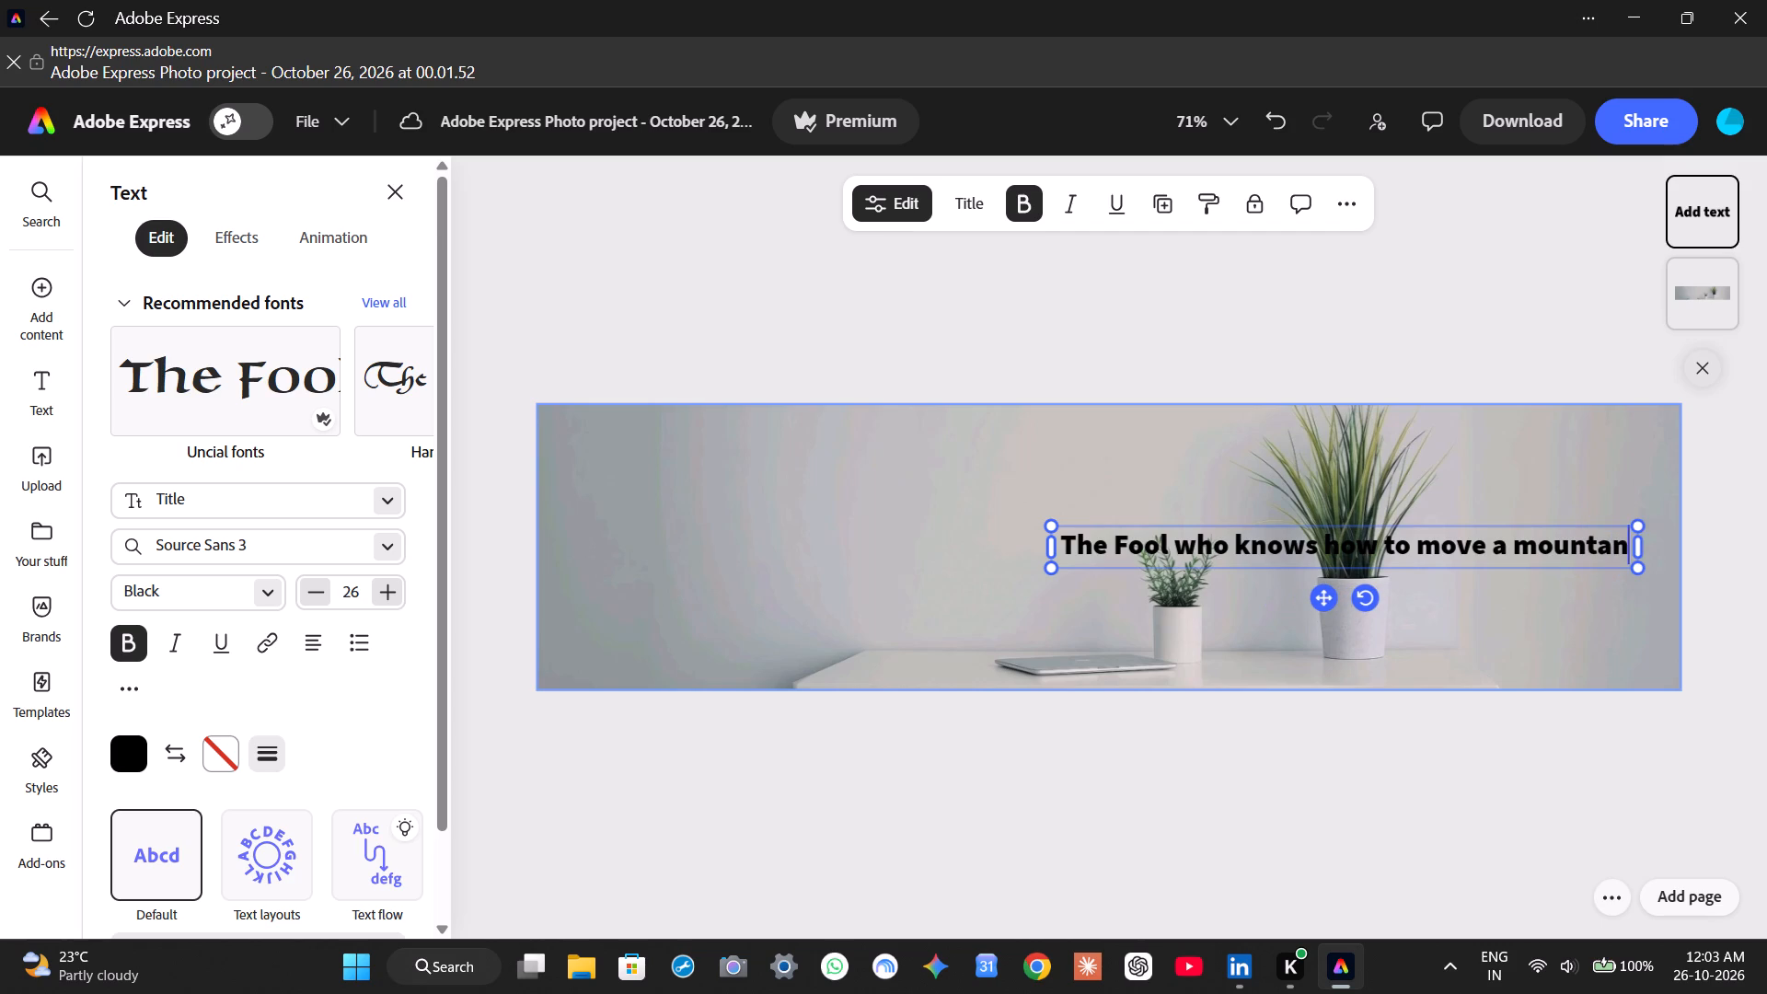
key(BackSpace)
key(BackSpace)
text(in)
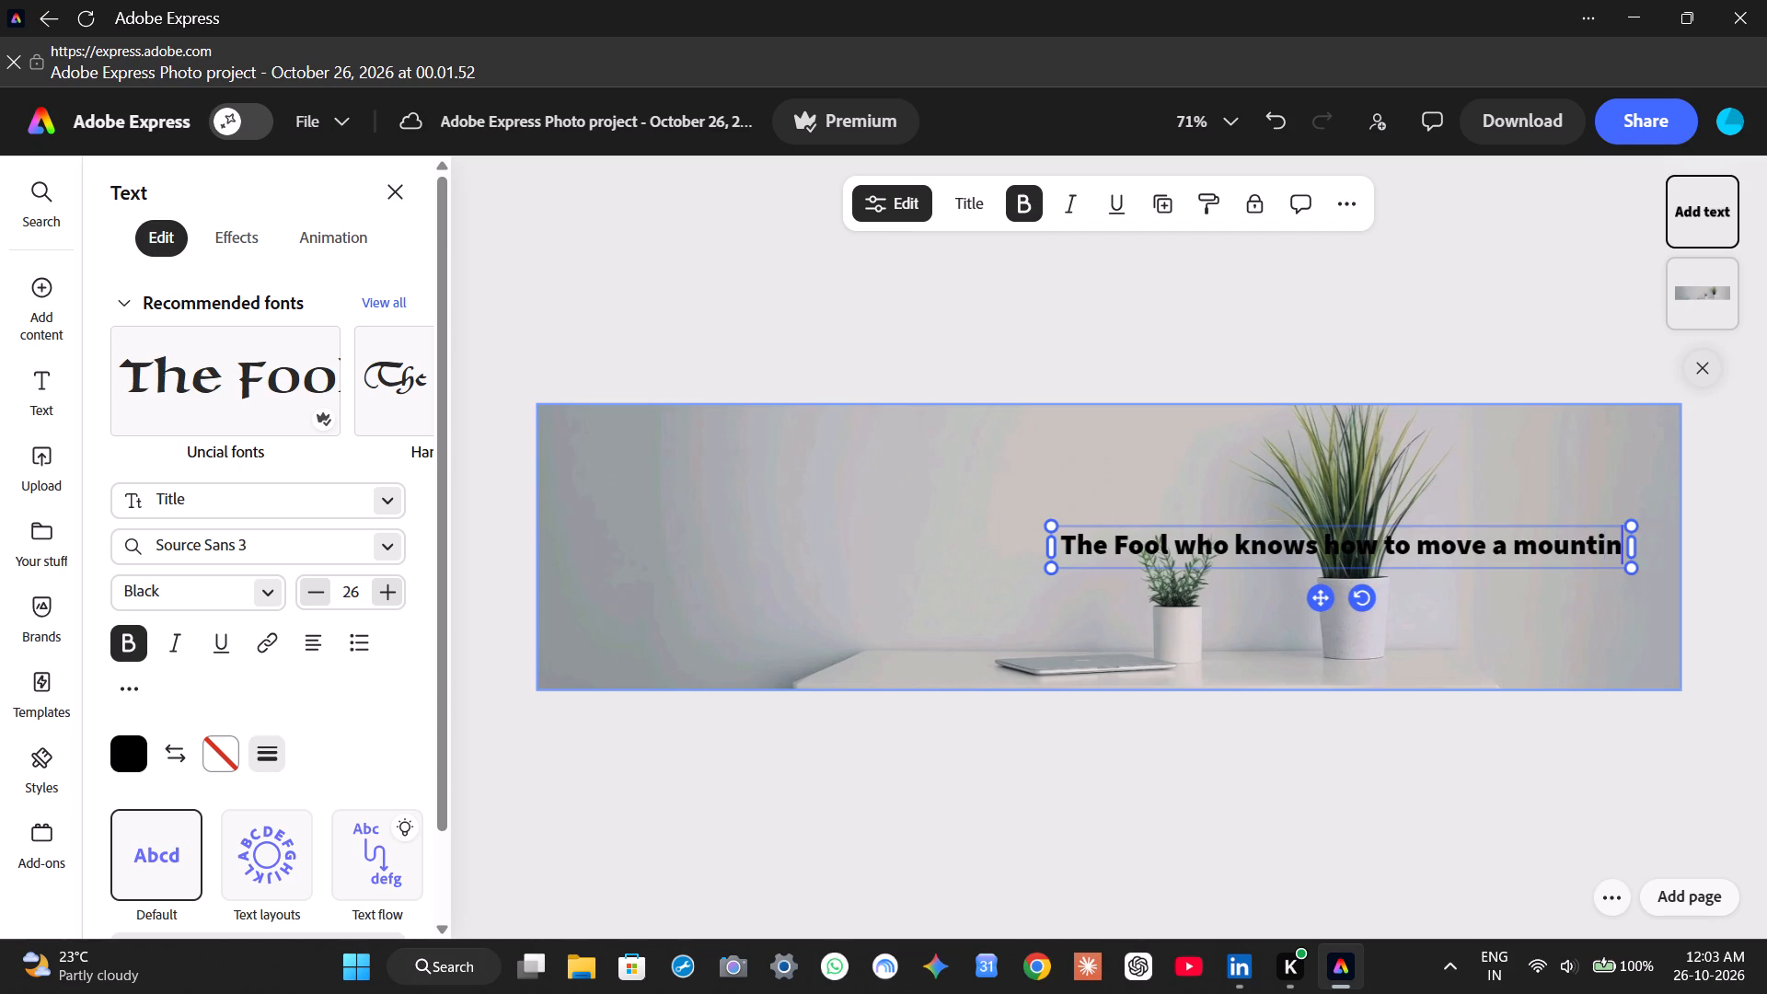
key(space)
key(BackSpace)
key(BackSpace)
key(BackSpace)
text(ain)
key(space)
key(BackSpace)
key(comma)
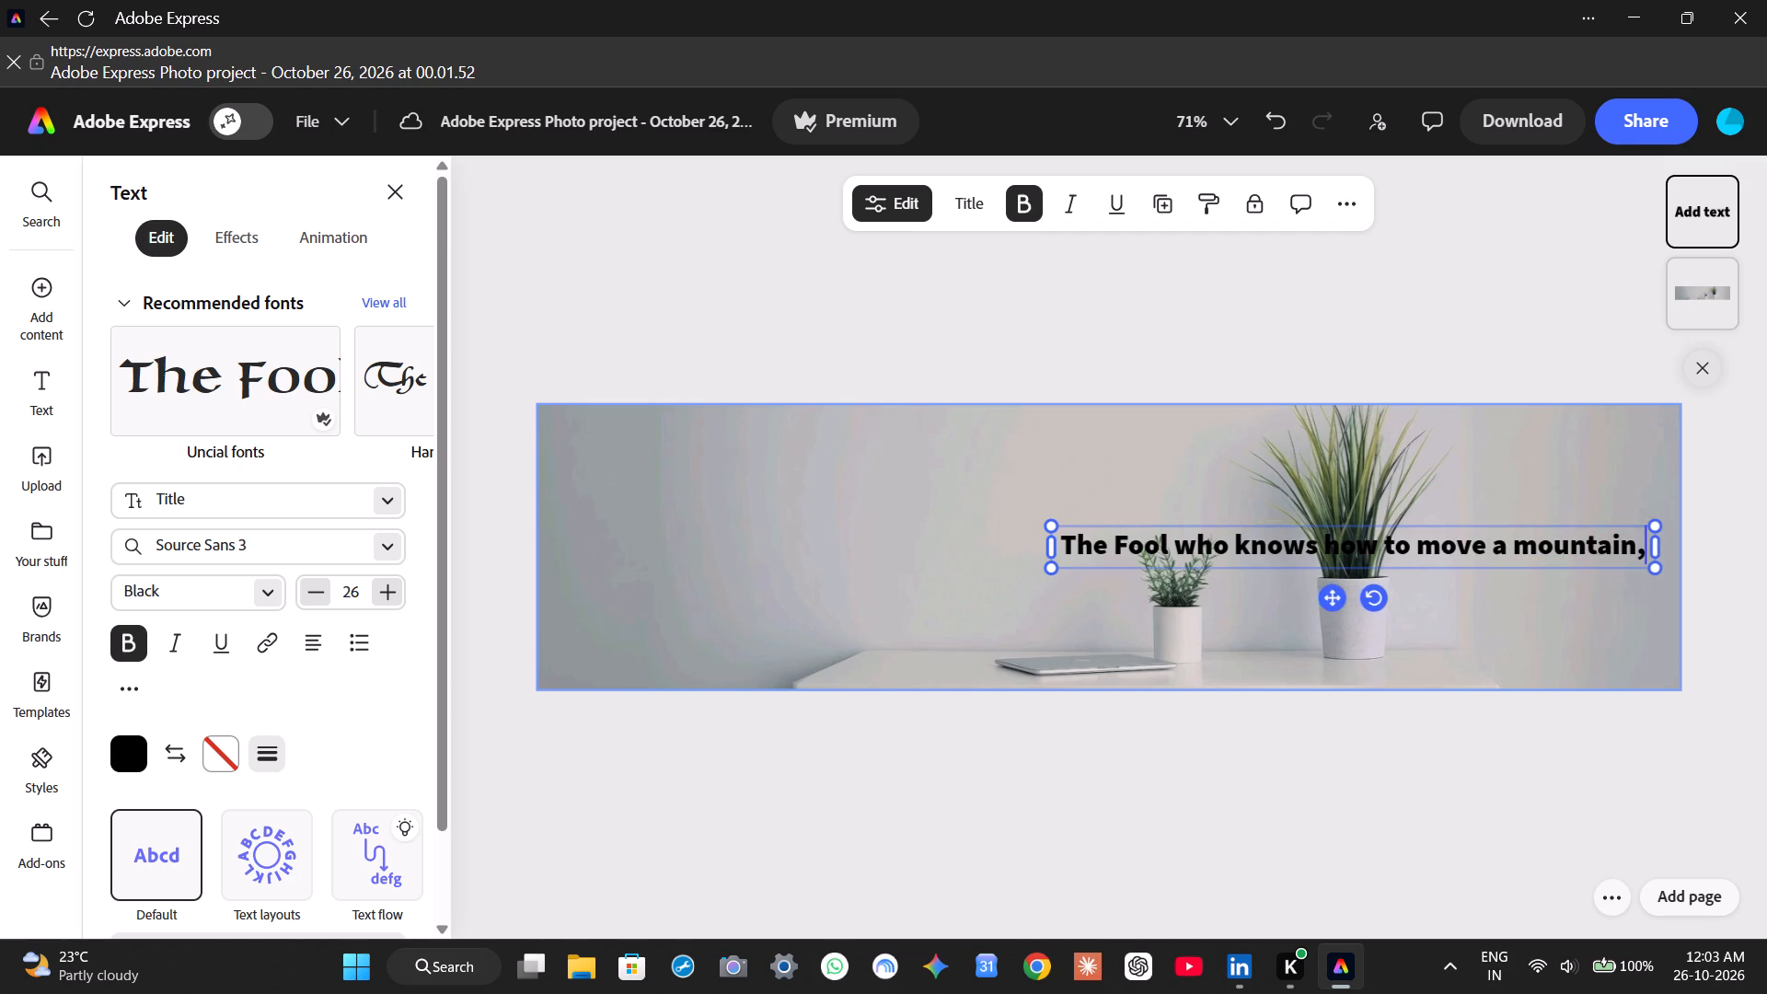
Add a second line to the banner text reading "Always hire a genius who only know its weight".
key(Return)
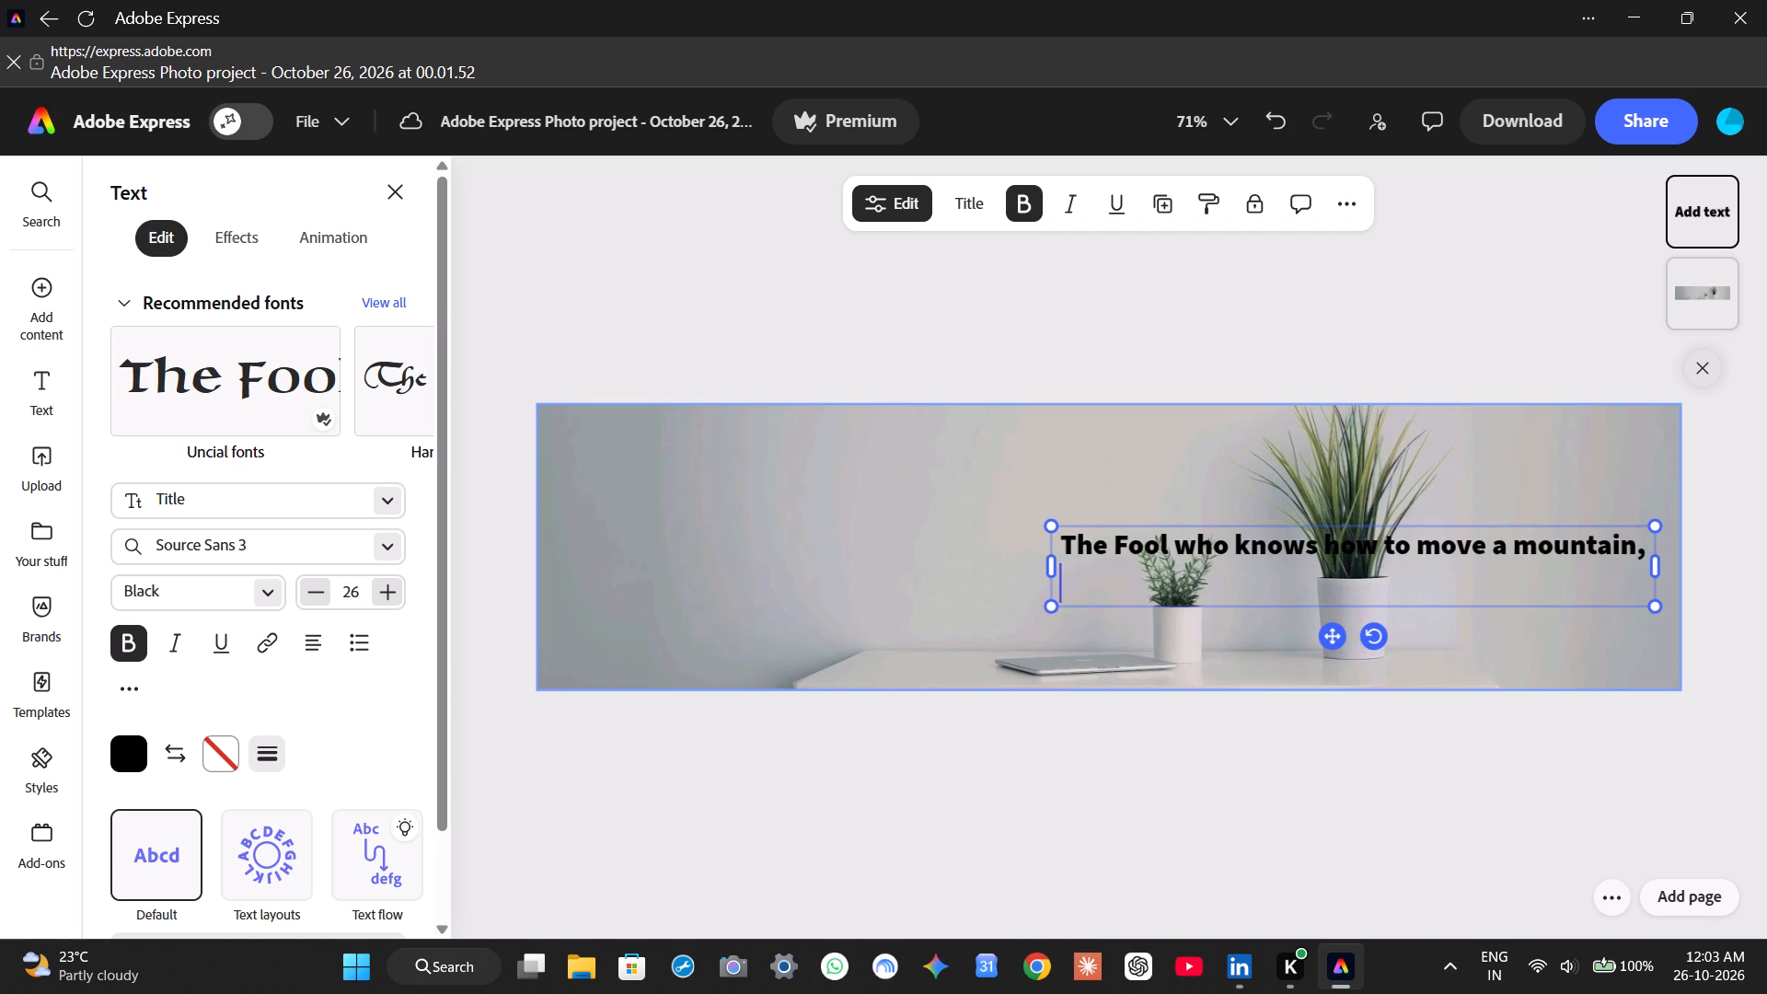
text(Always hire a)
key(space)
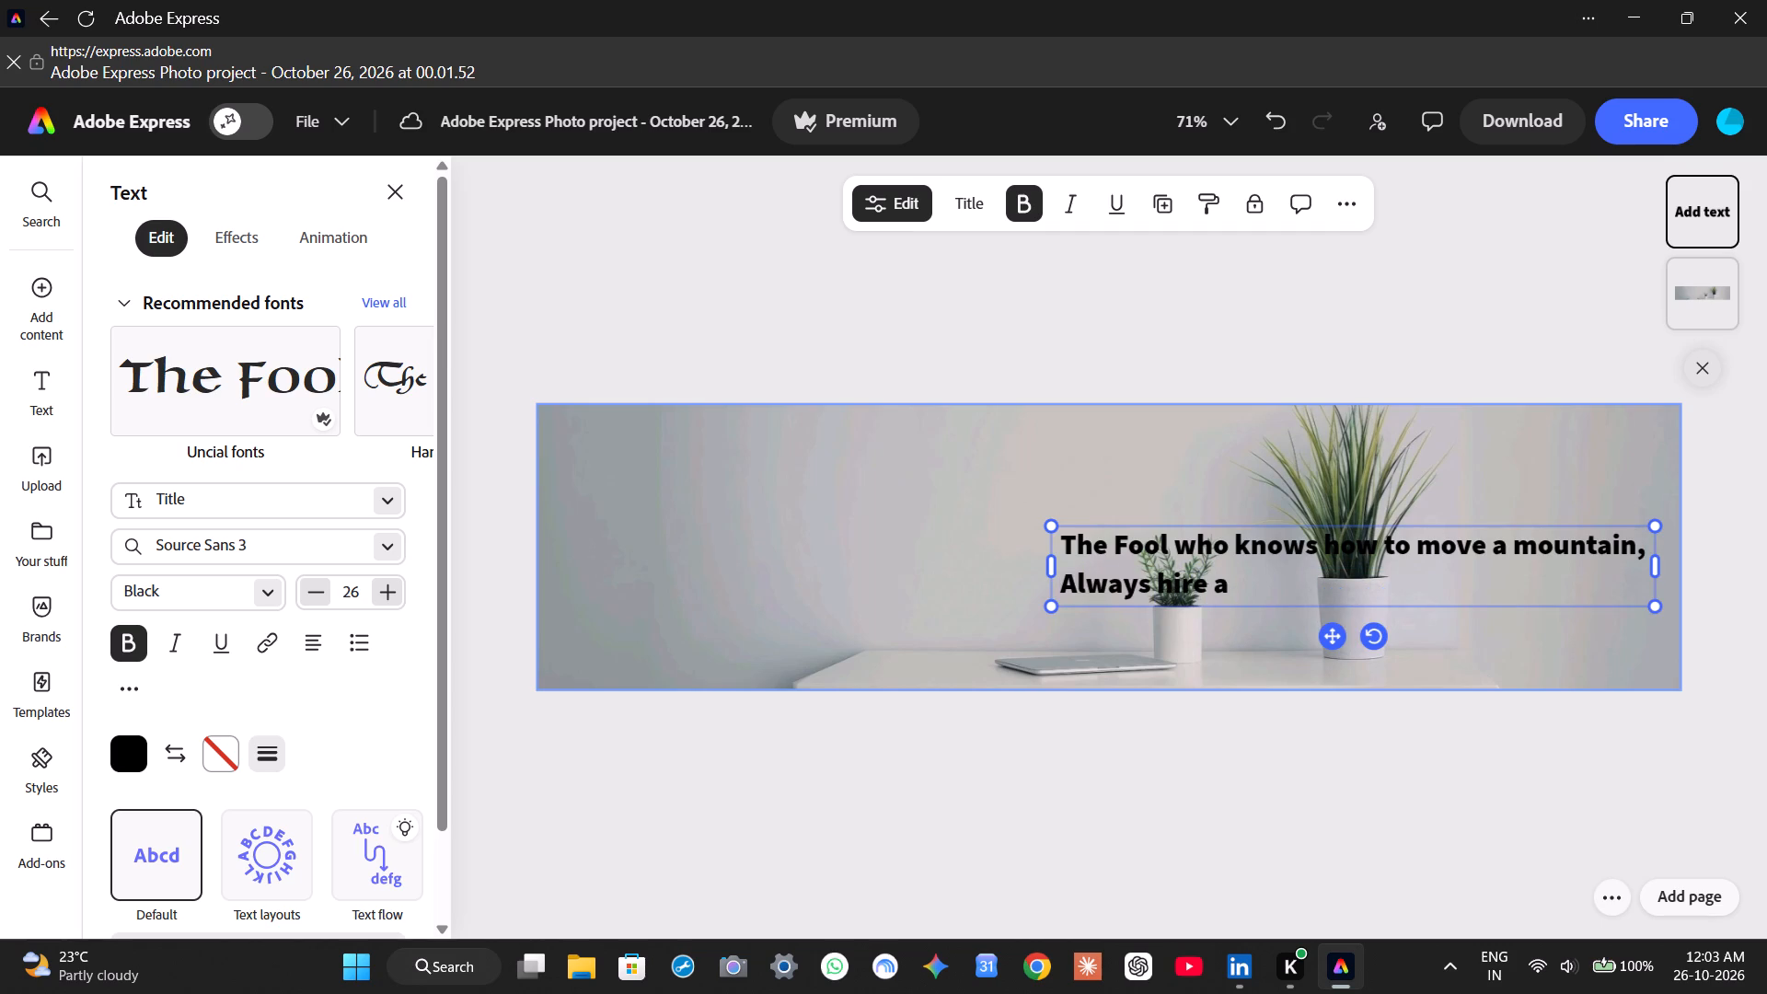
text(genius)
key(space)
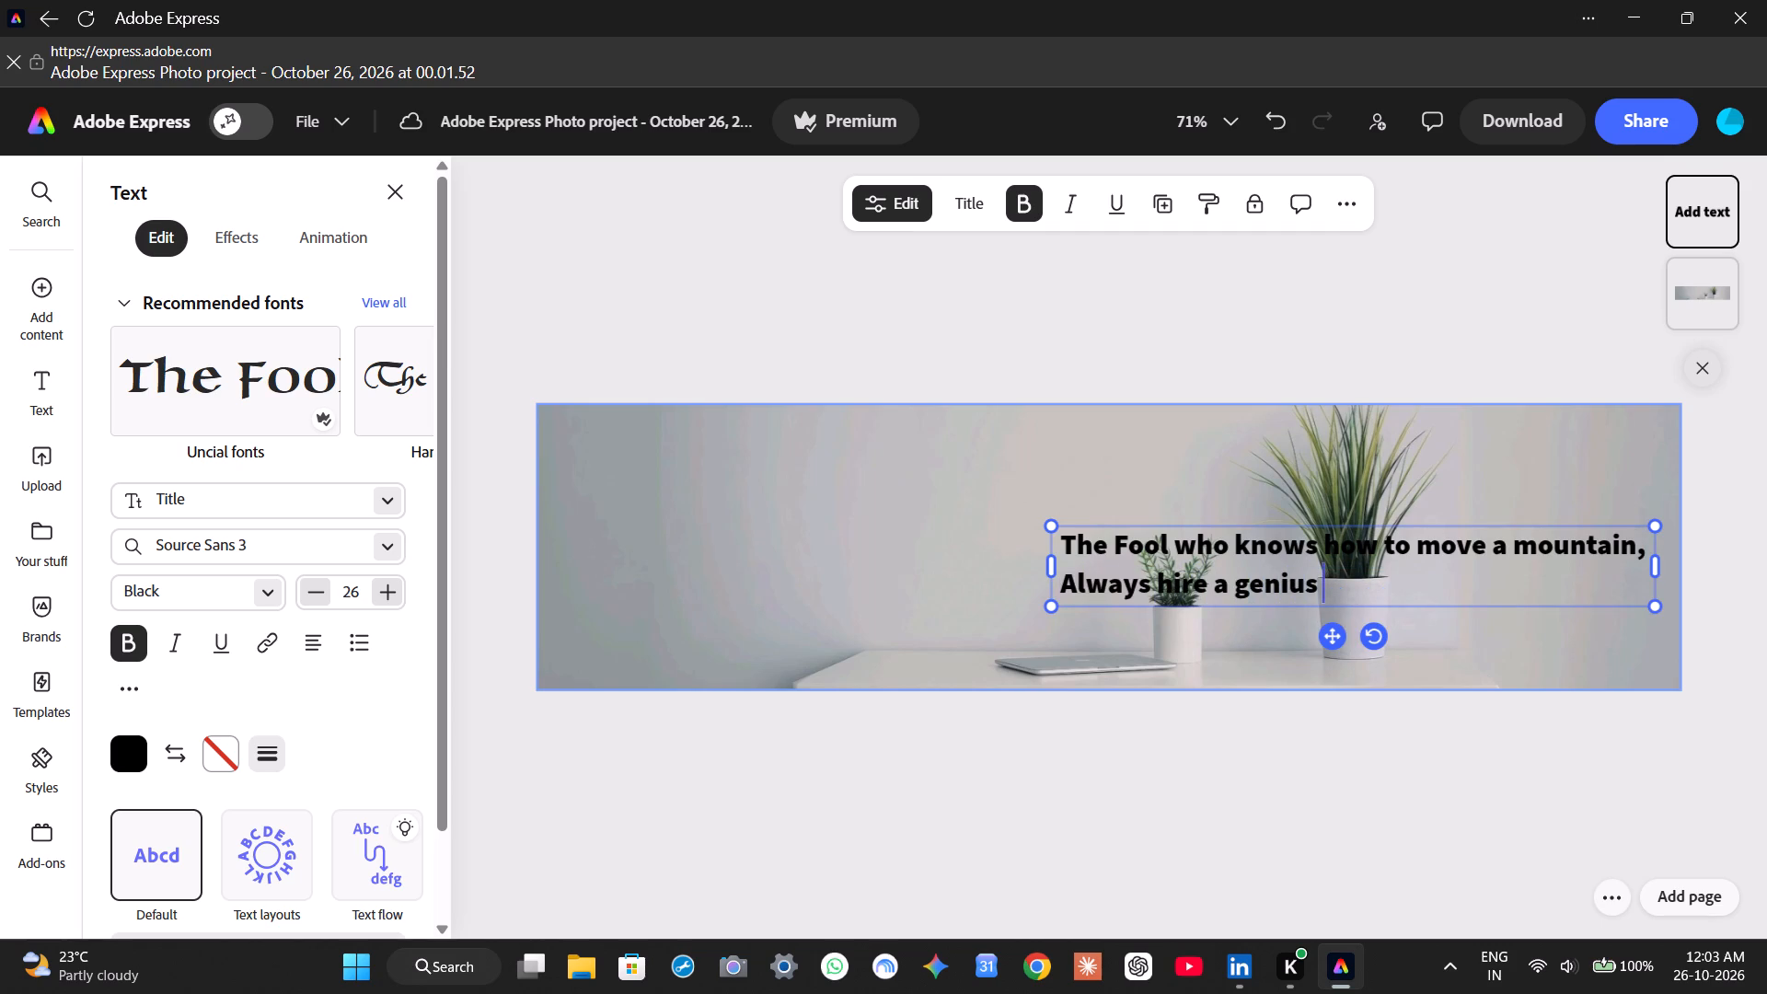
text(who only know)
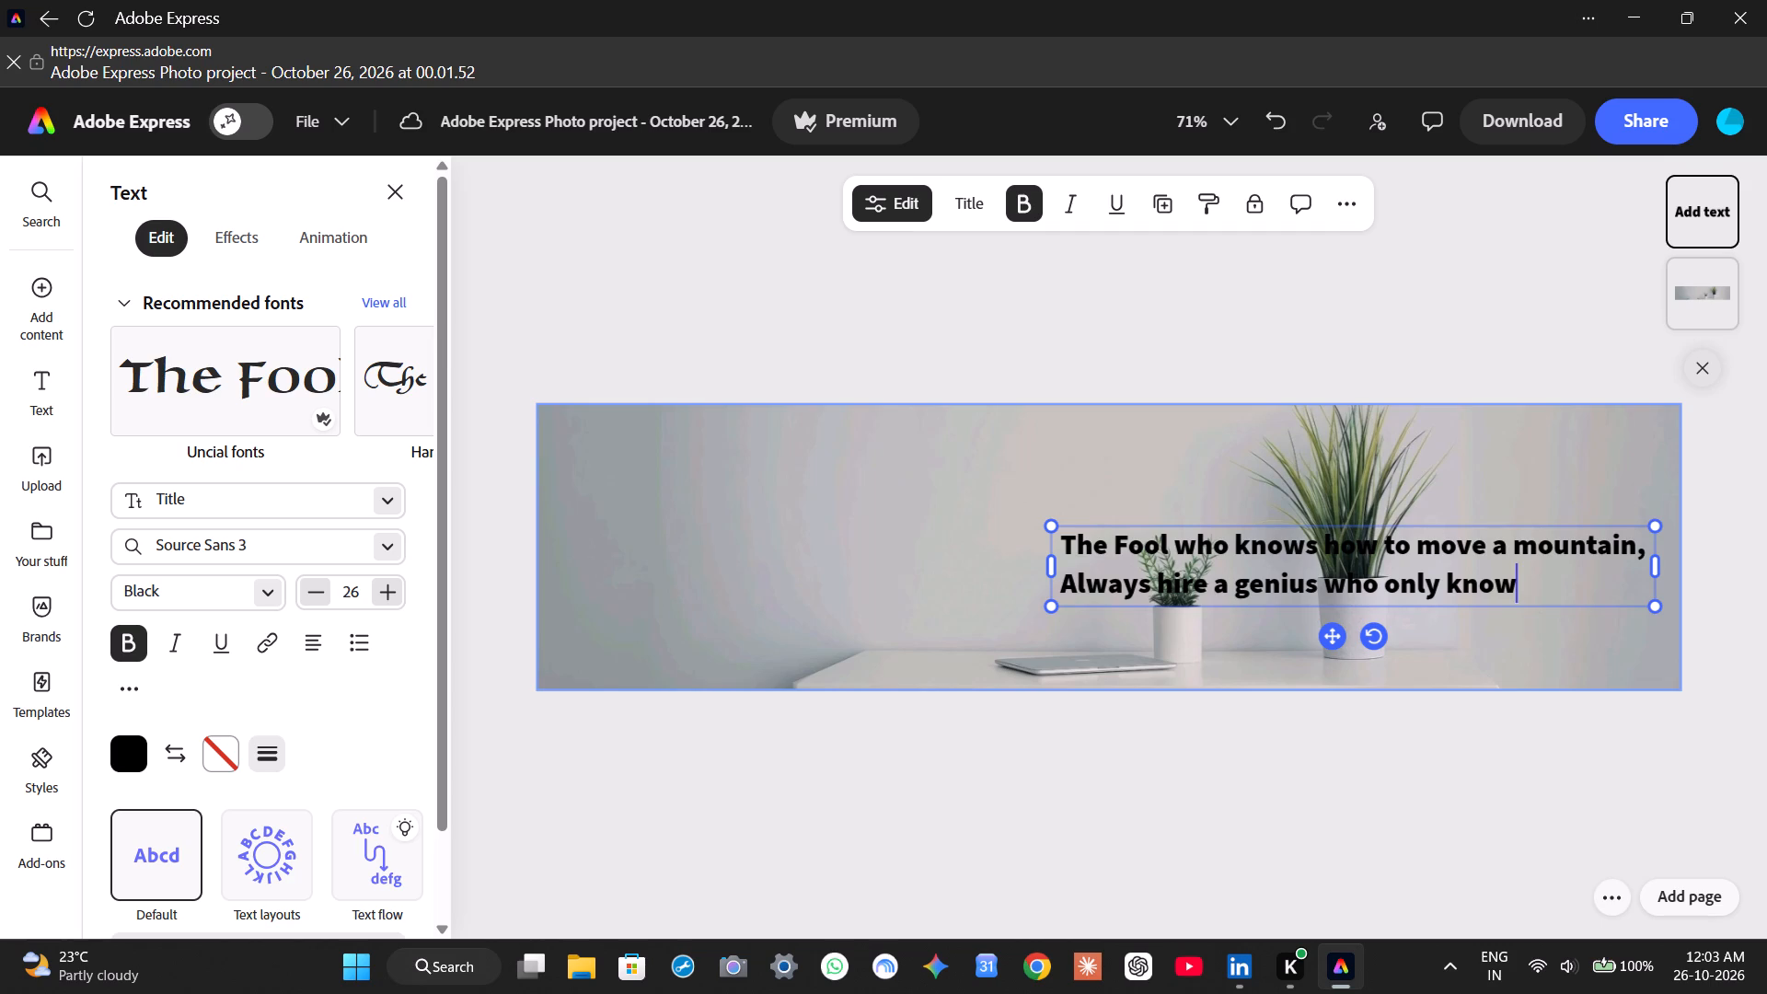
key(space)
text(it)
text(s)
key(space)
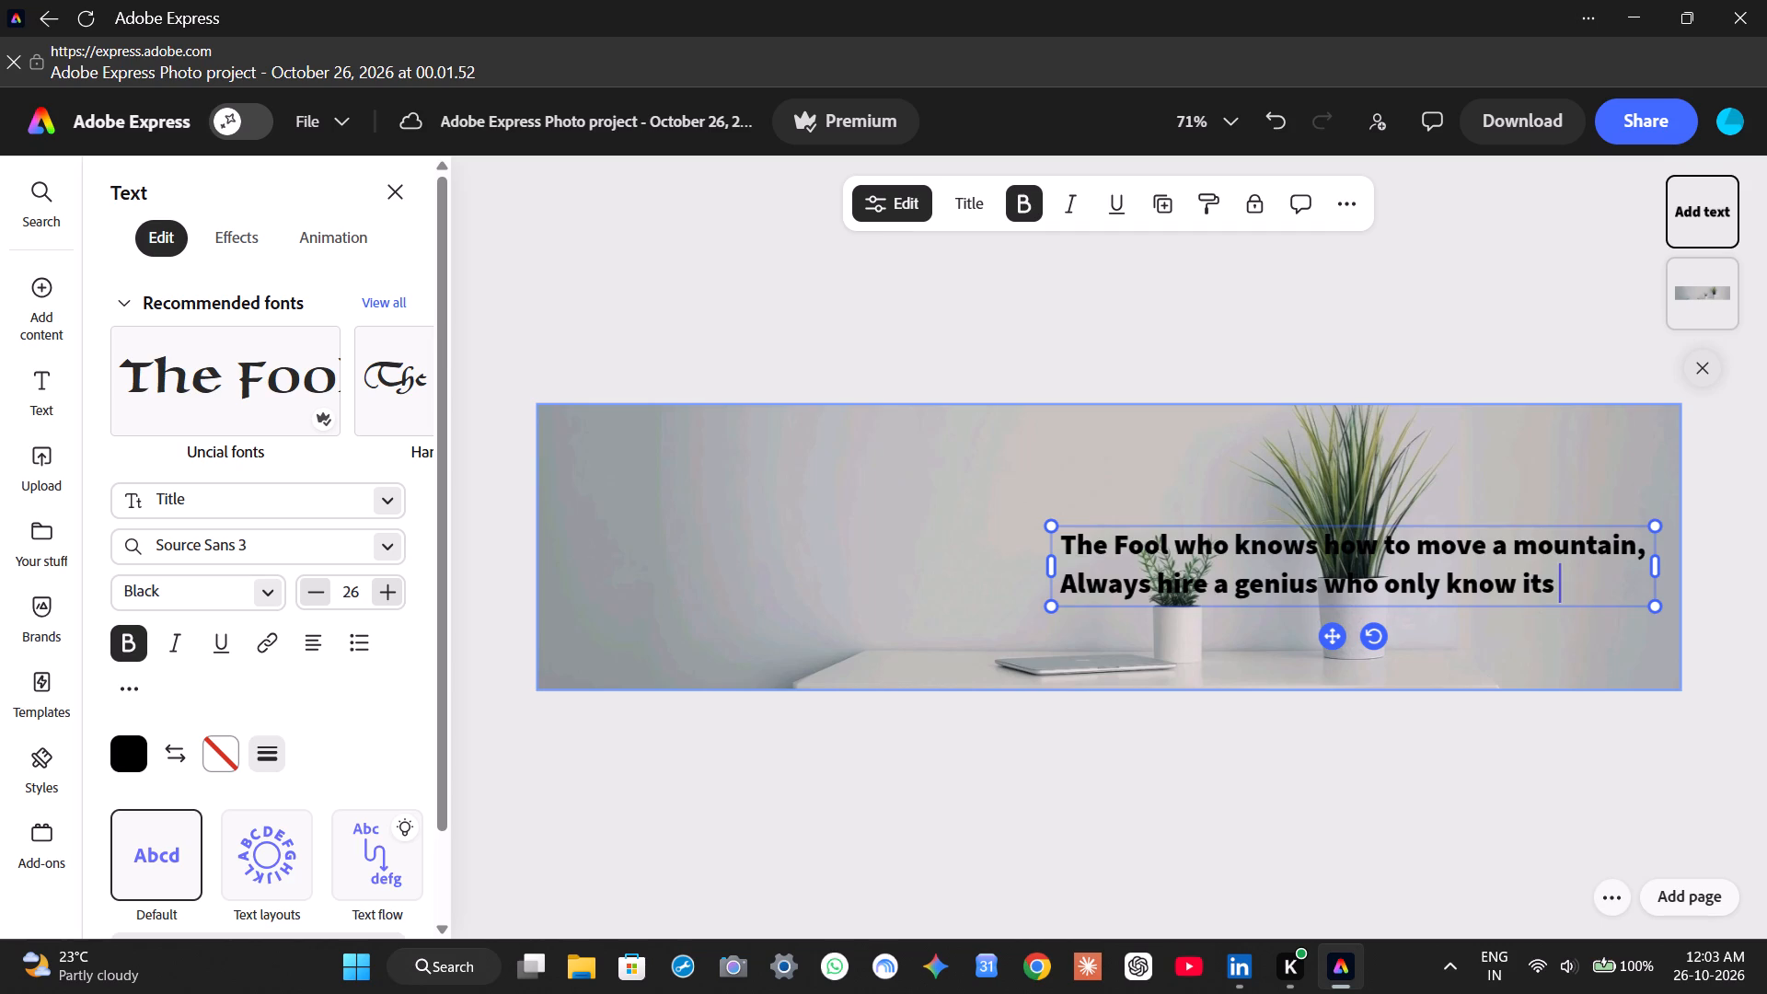
text(weight)
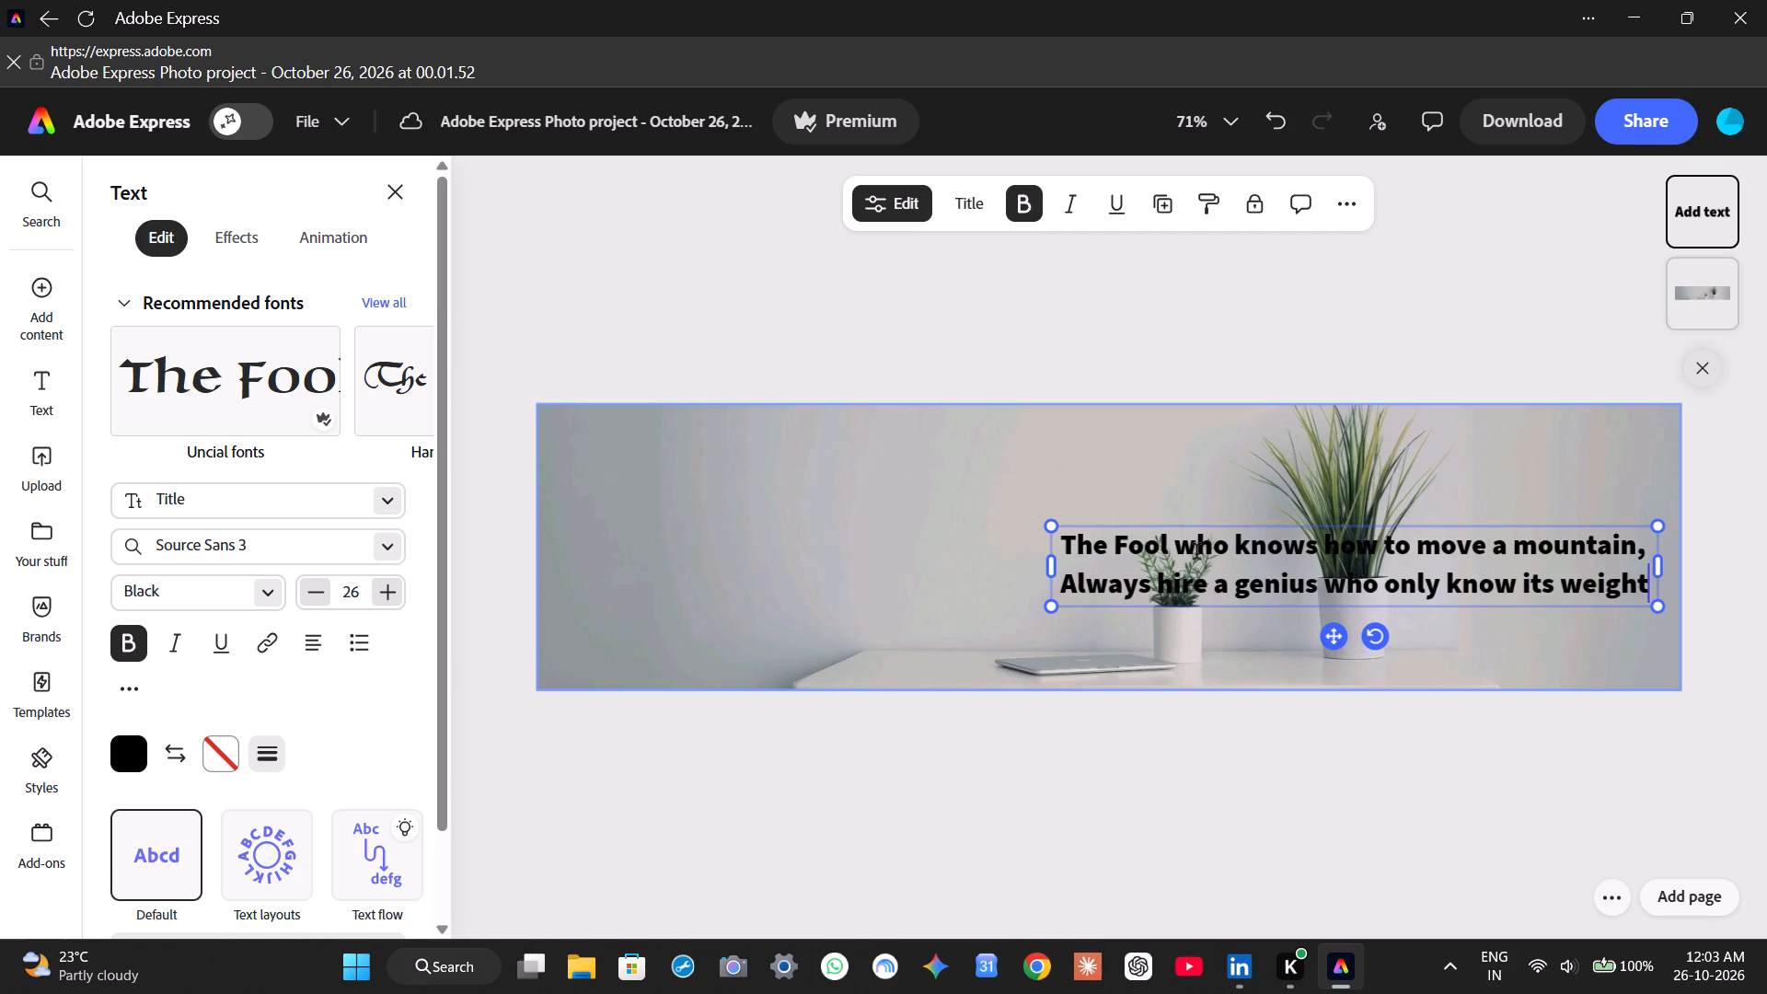
Change "Always" at the start of the second line to "will always".
click(1076, 588)
key(BackSpace)
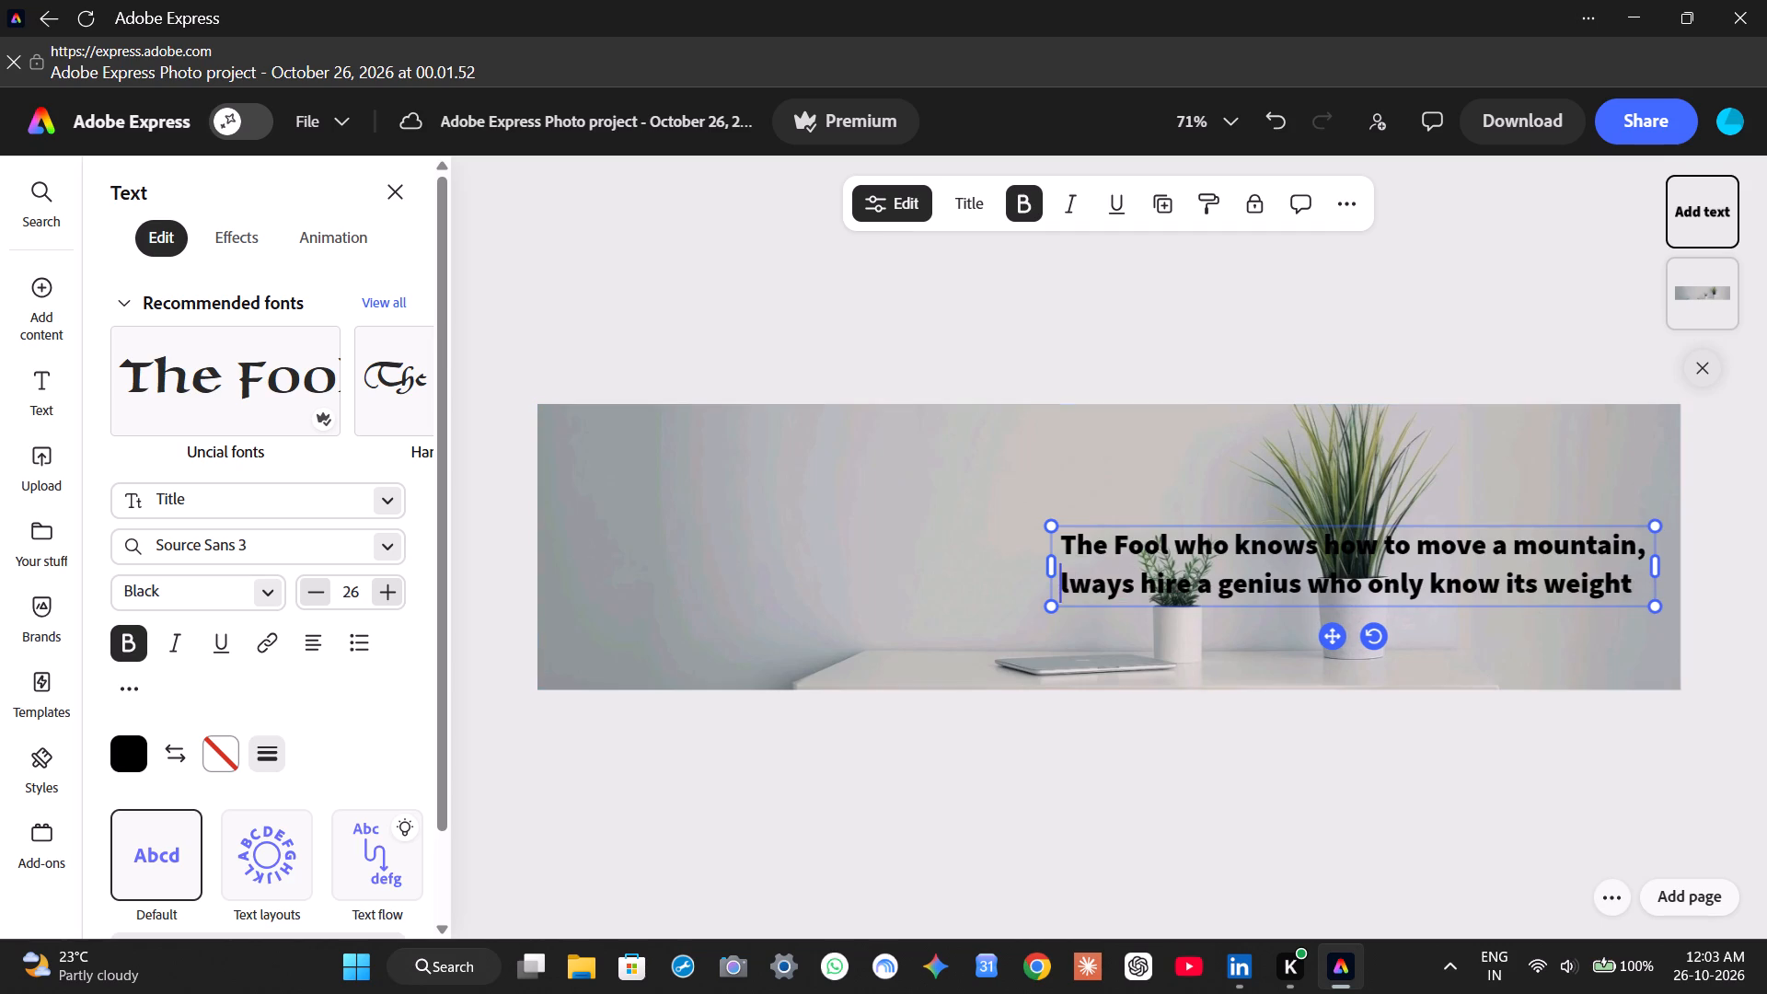
text(will A)
key(BackSpace)
key(a)
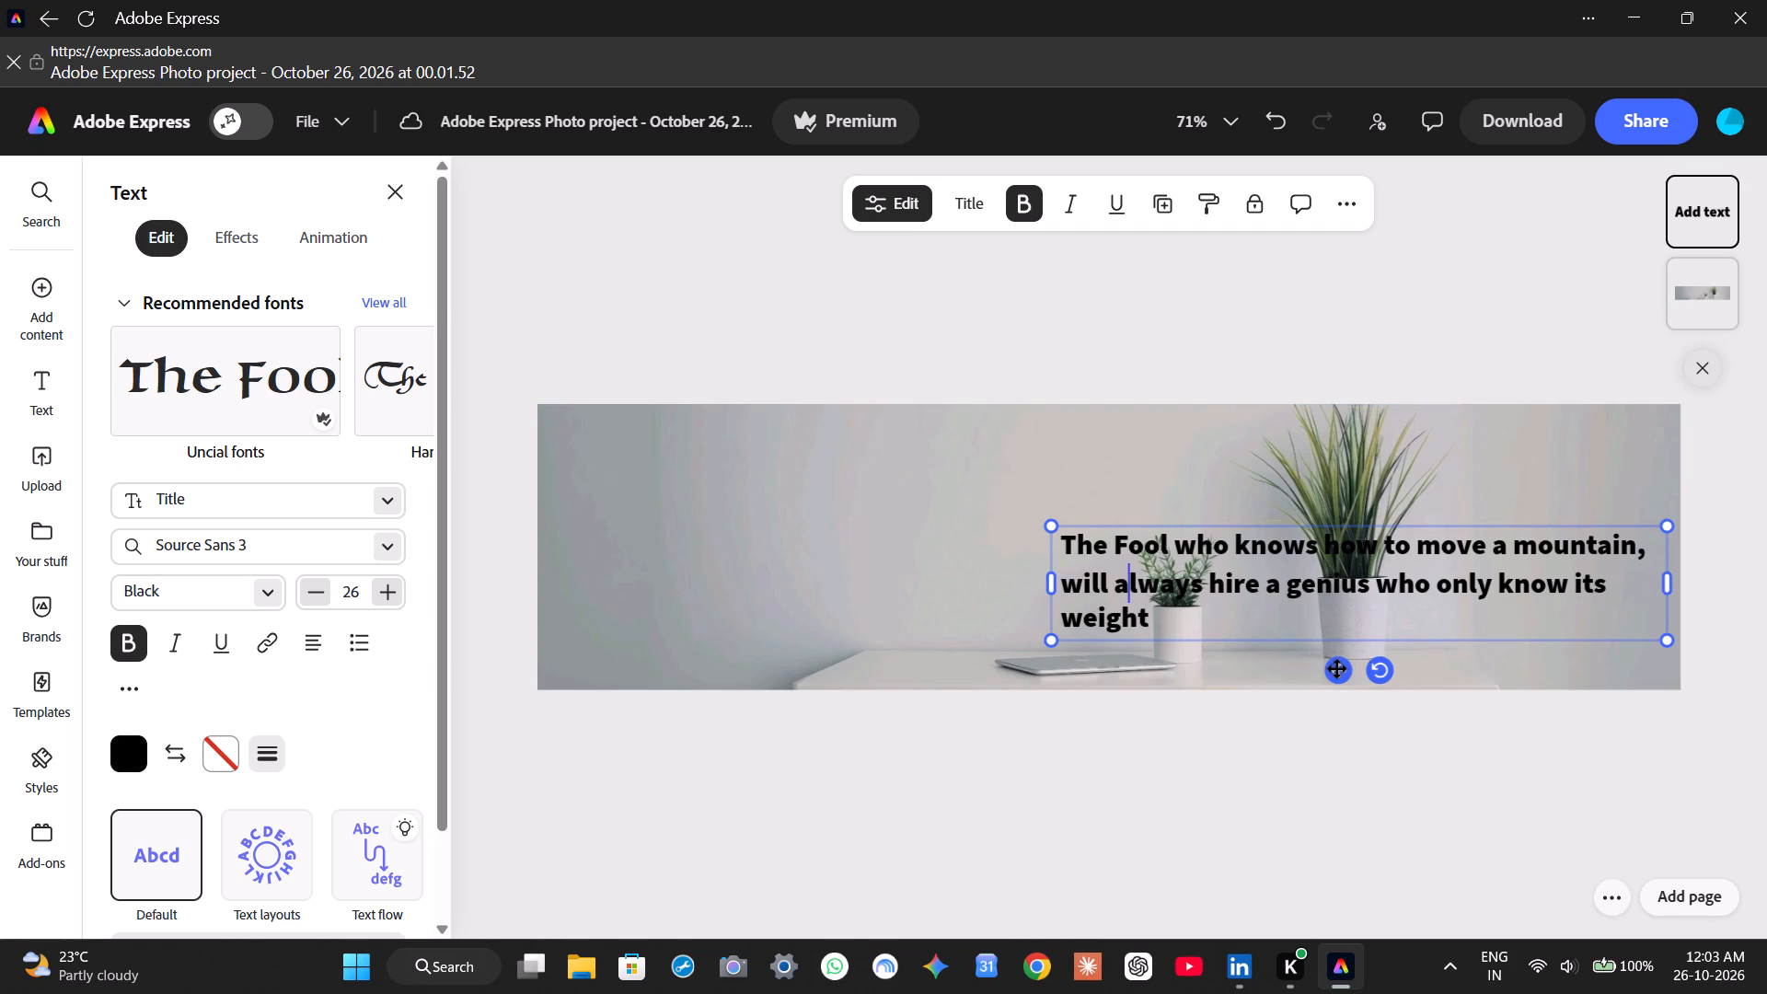
Move the quote text box to the upper left area of the banner, clear of the plants.
drag(1337, 669, 903, 566)
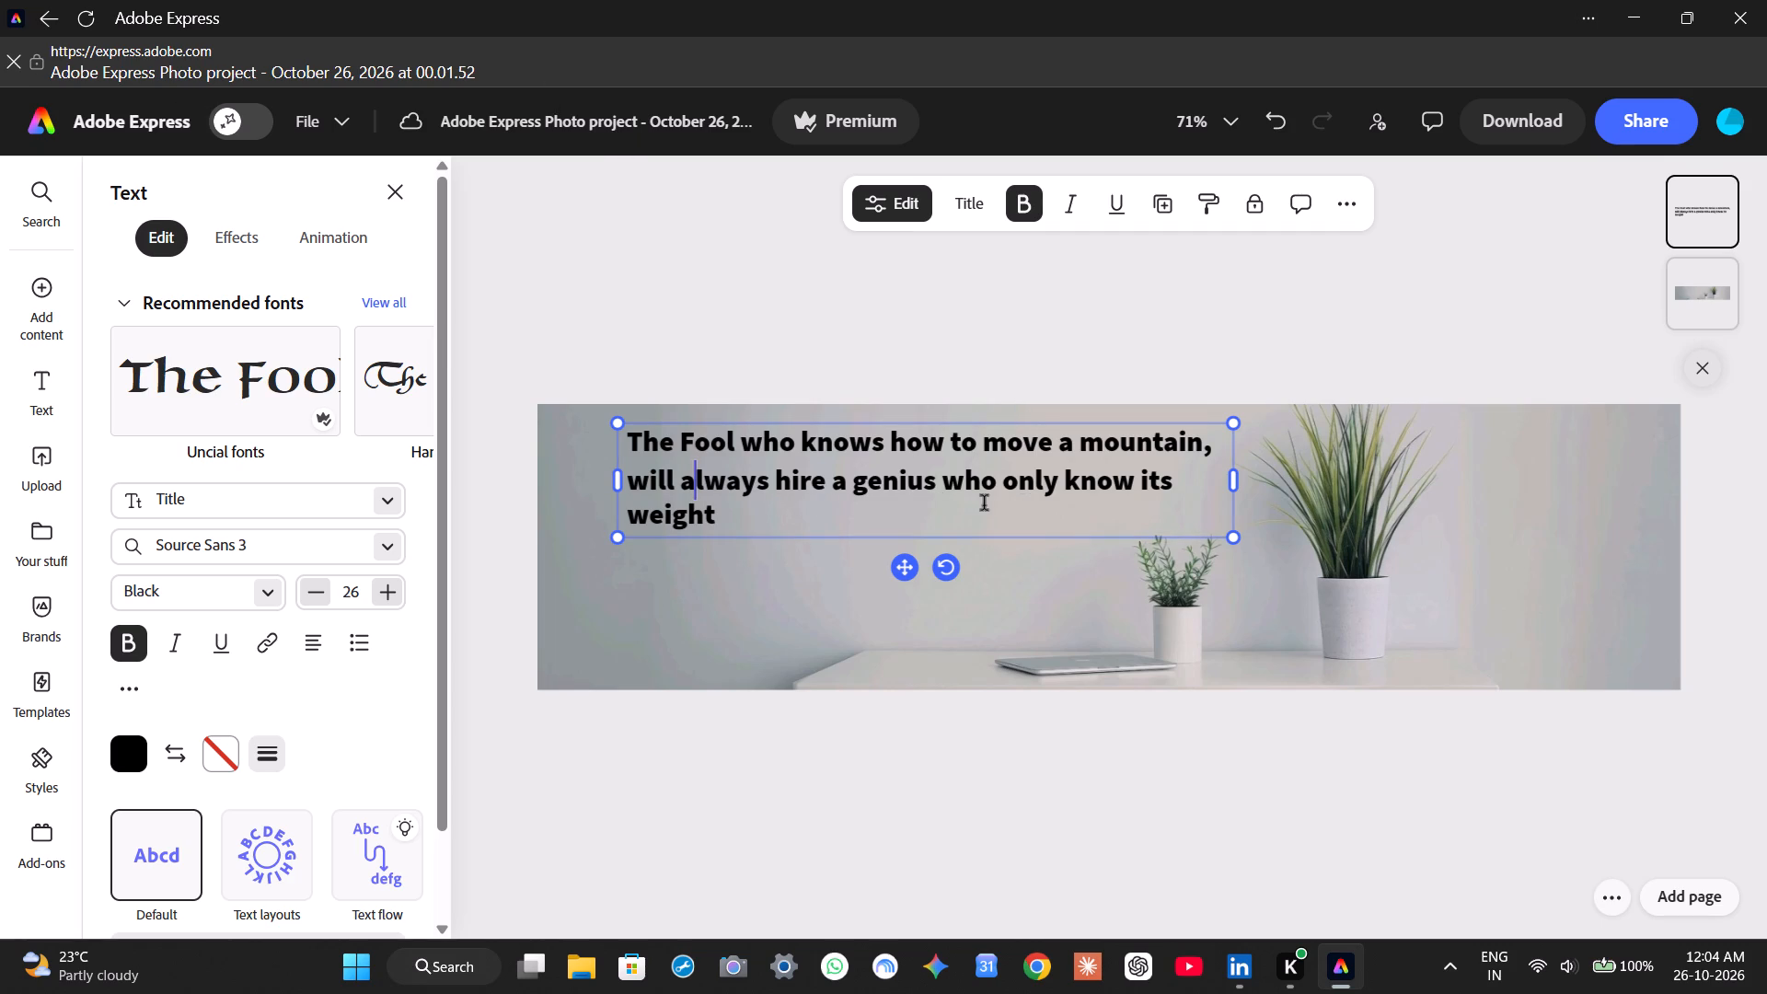
Correct "know" to "knows" in the second line of the quote.
click(1131, 491)
key(s)
Widen the quote text box until the word "weight" fits on the second line.
drag(1235, 482, 1276, 482)
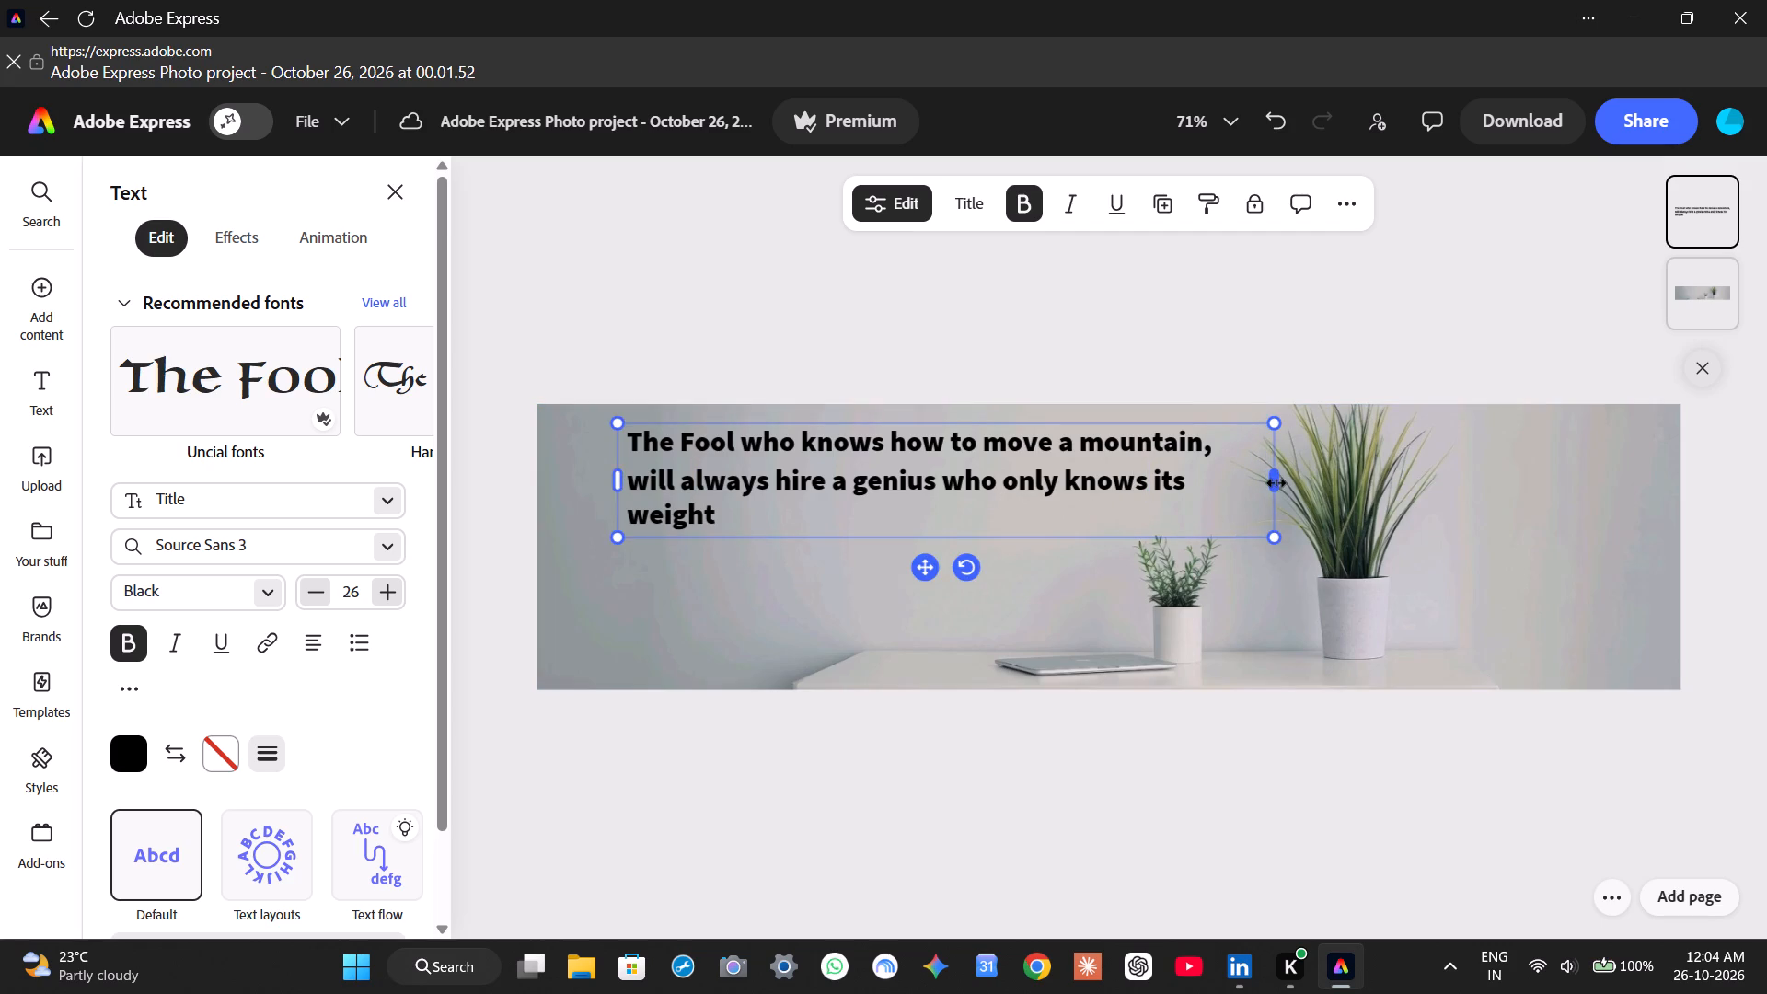
drag(1276, 482, 1319, 480)
drag(1319, 475, 1307, 475)
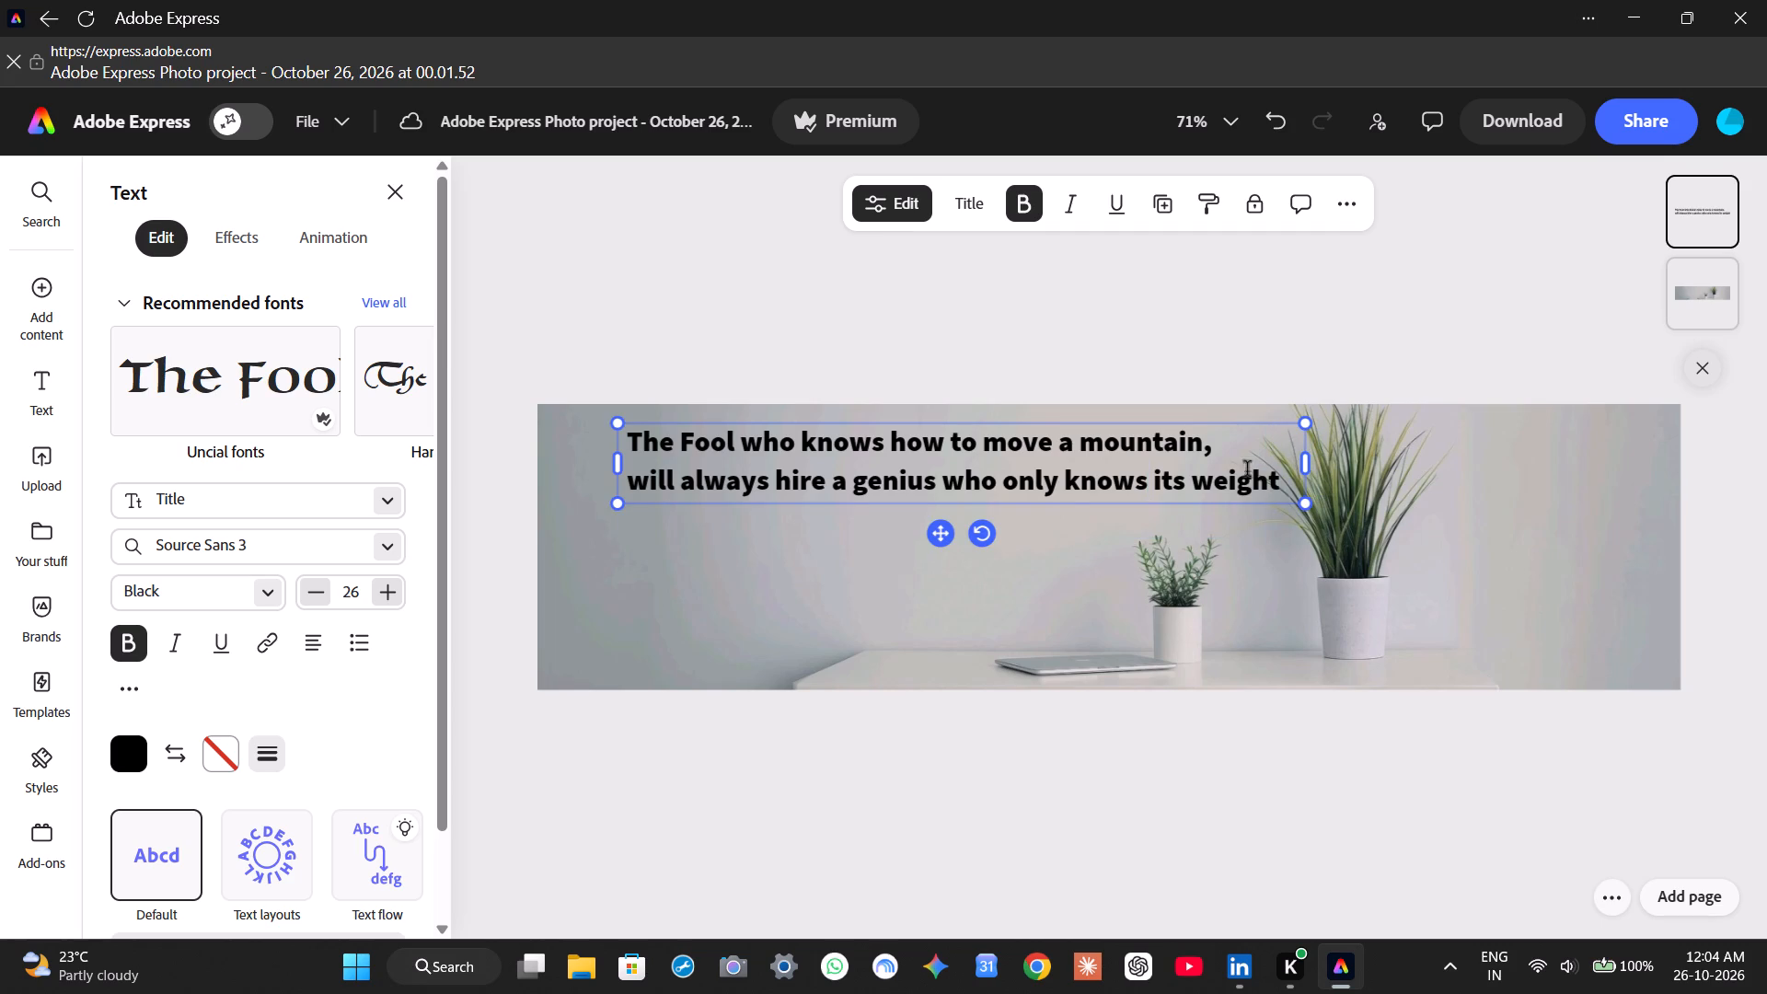
drag(1058, 454, 976, 455)
click(976, 471)
Switch to the LinkedIn profile to check how the profile photo covers the banner, and return to Adobe Express.
click(1240, 970)
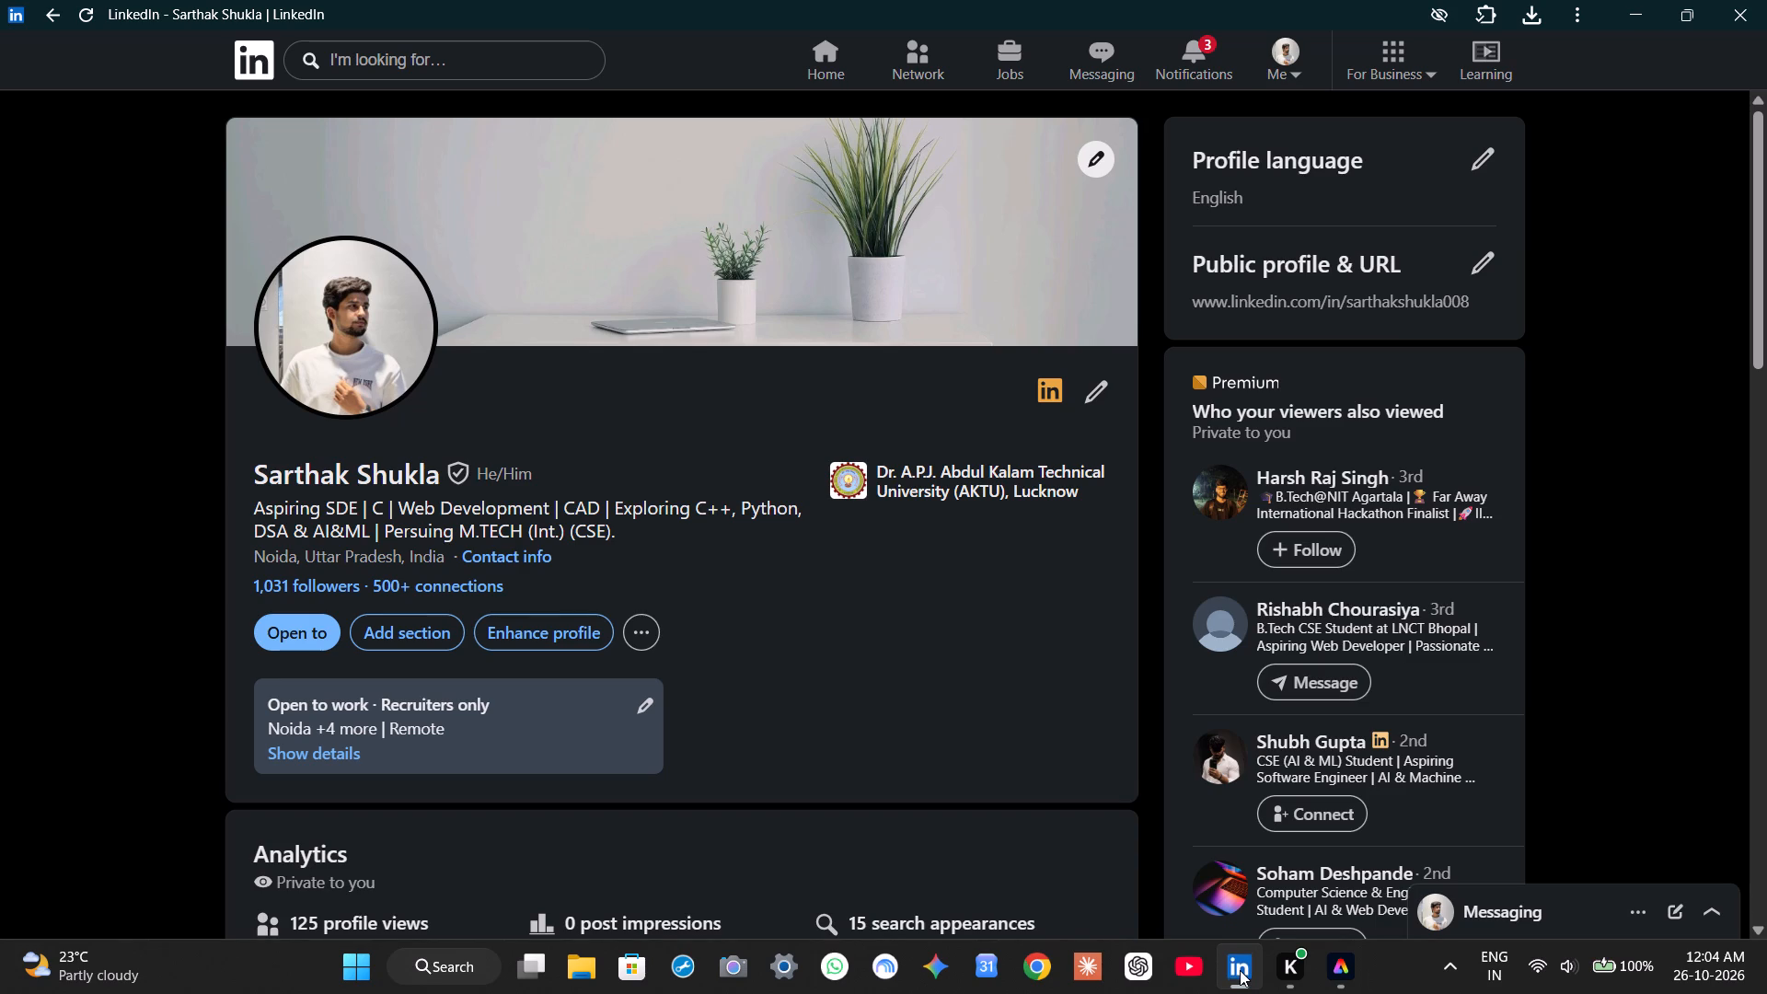
click(1240, 970)
Move the quote text box into the top-left corner of the banner image.
drag(947, 539, 946, 539)
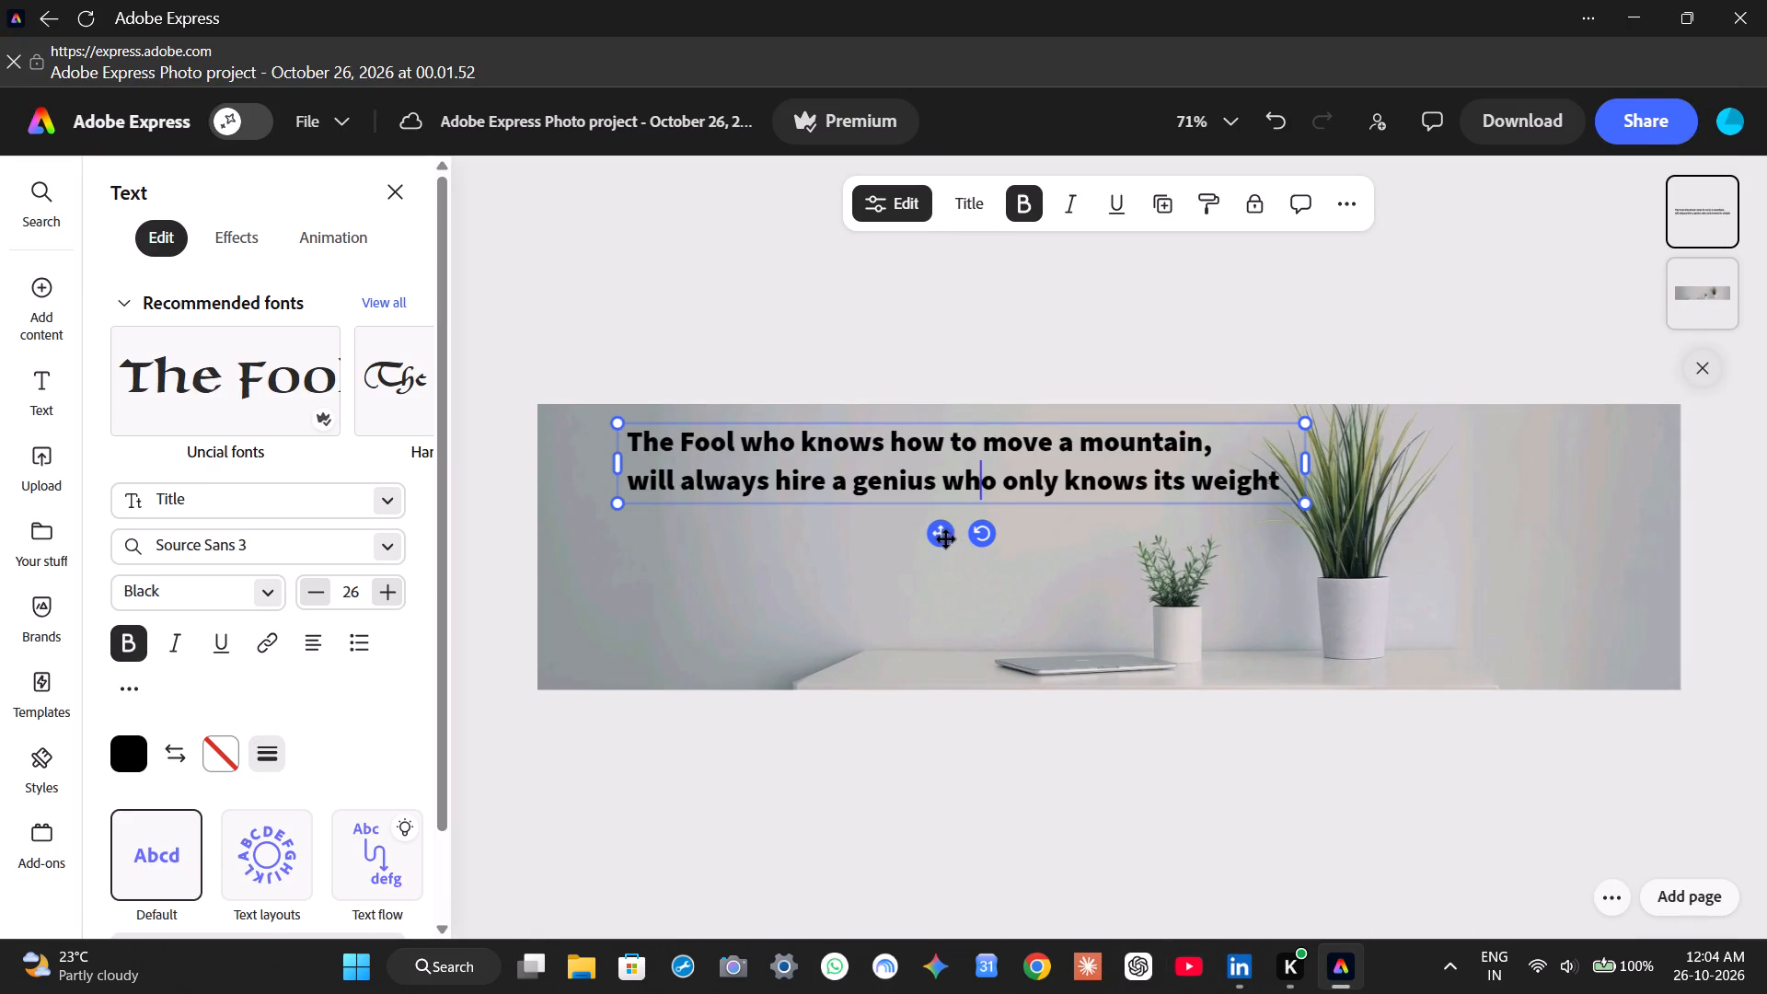
drag(946, 539, 872, 520)
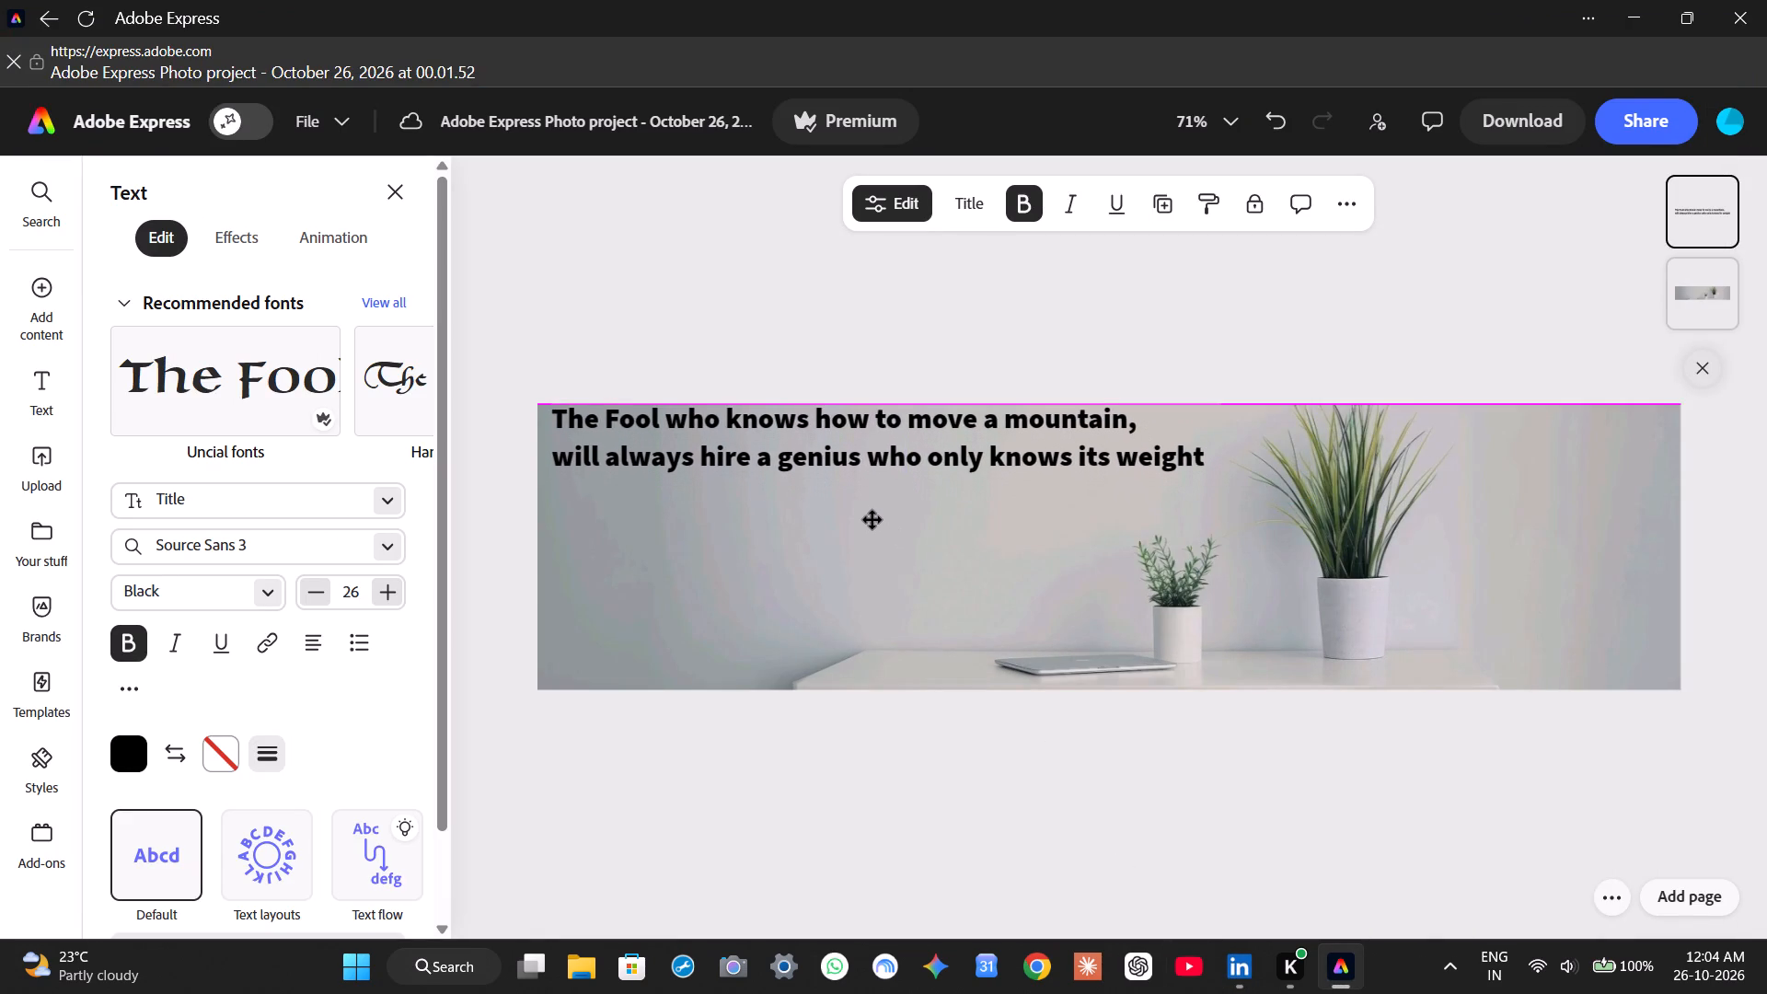
drag(872, 520, 869, 522)
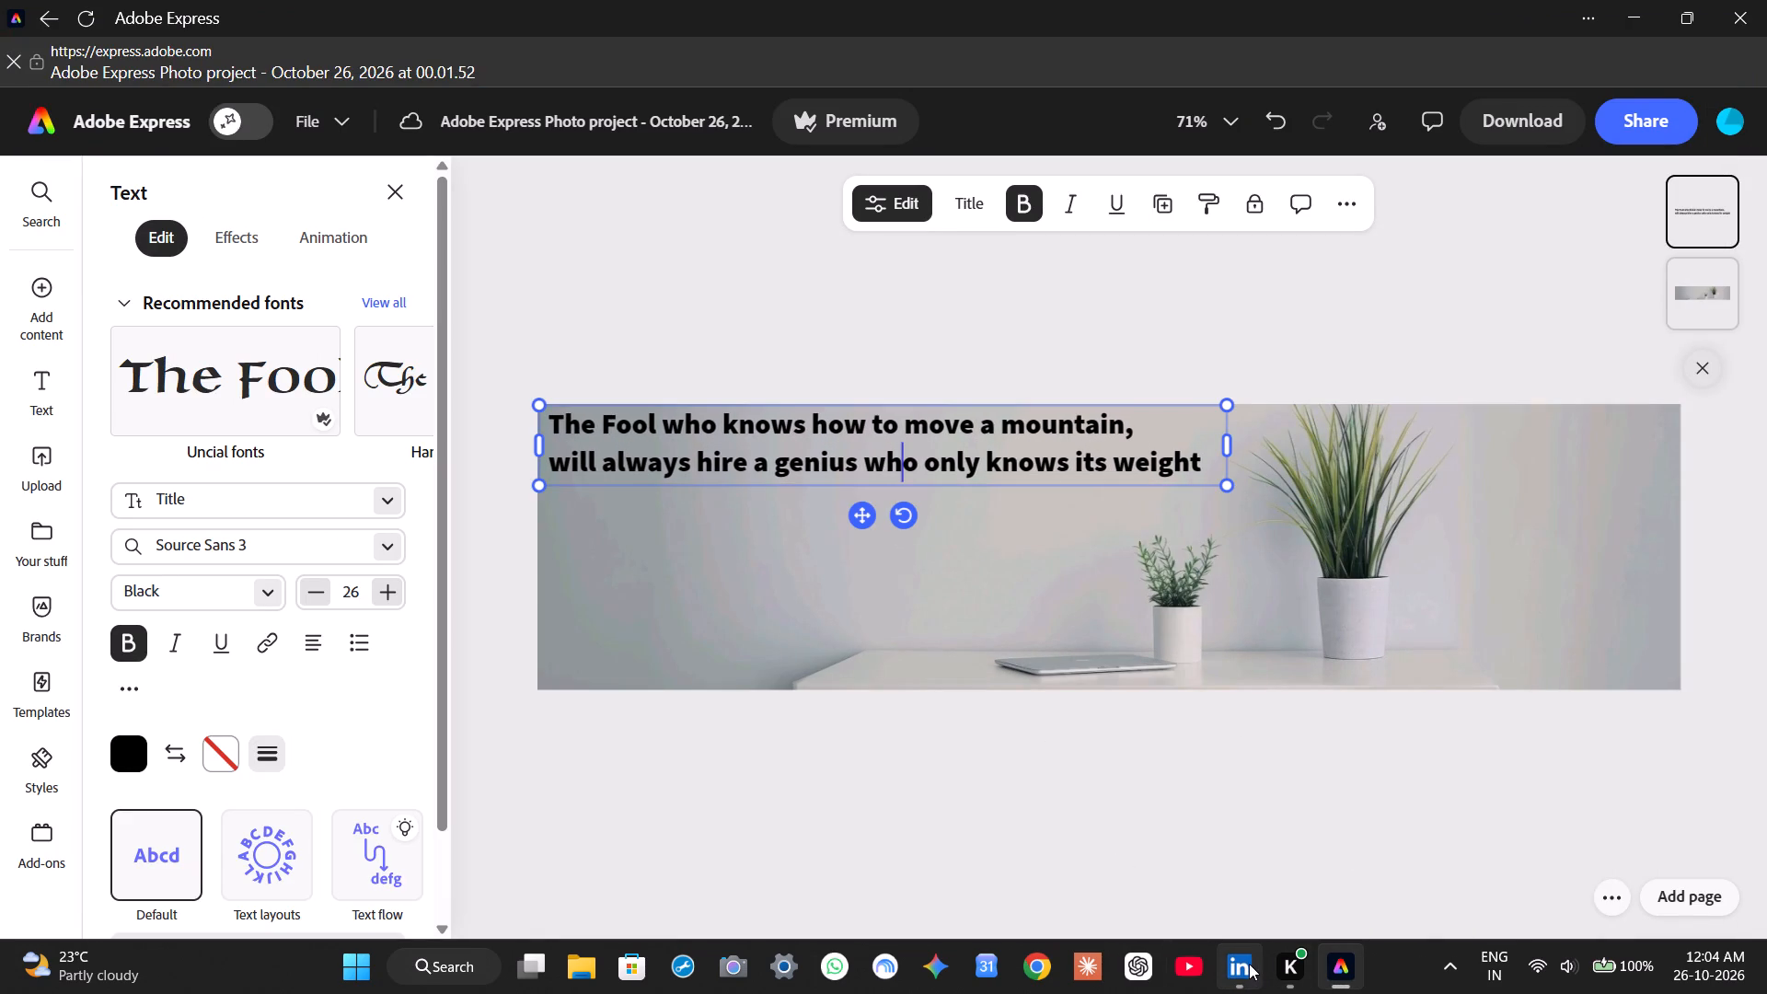
Switch to the LinkedIn profile to compare its cover area with the text placement.
click(1249, 964)
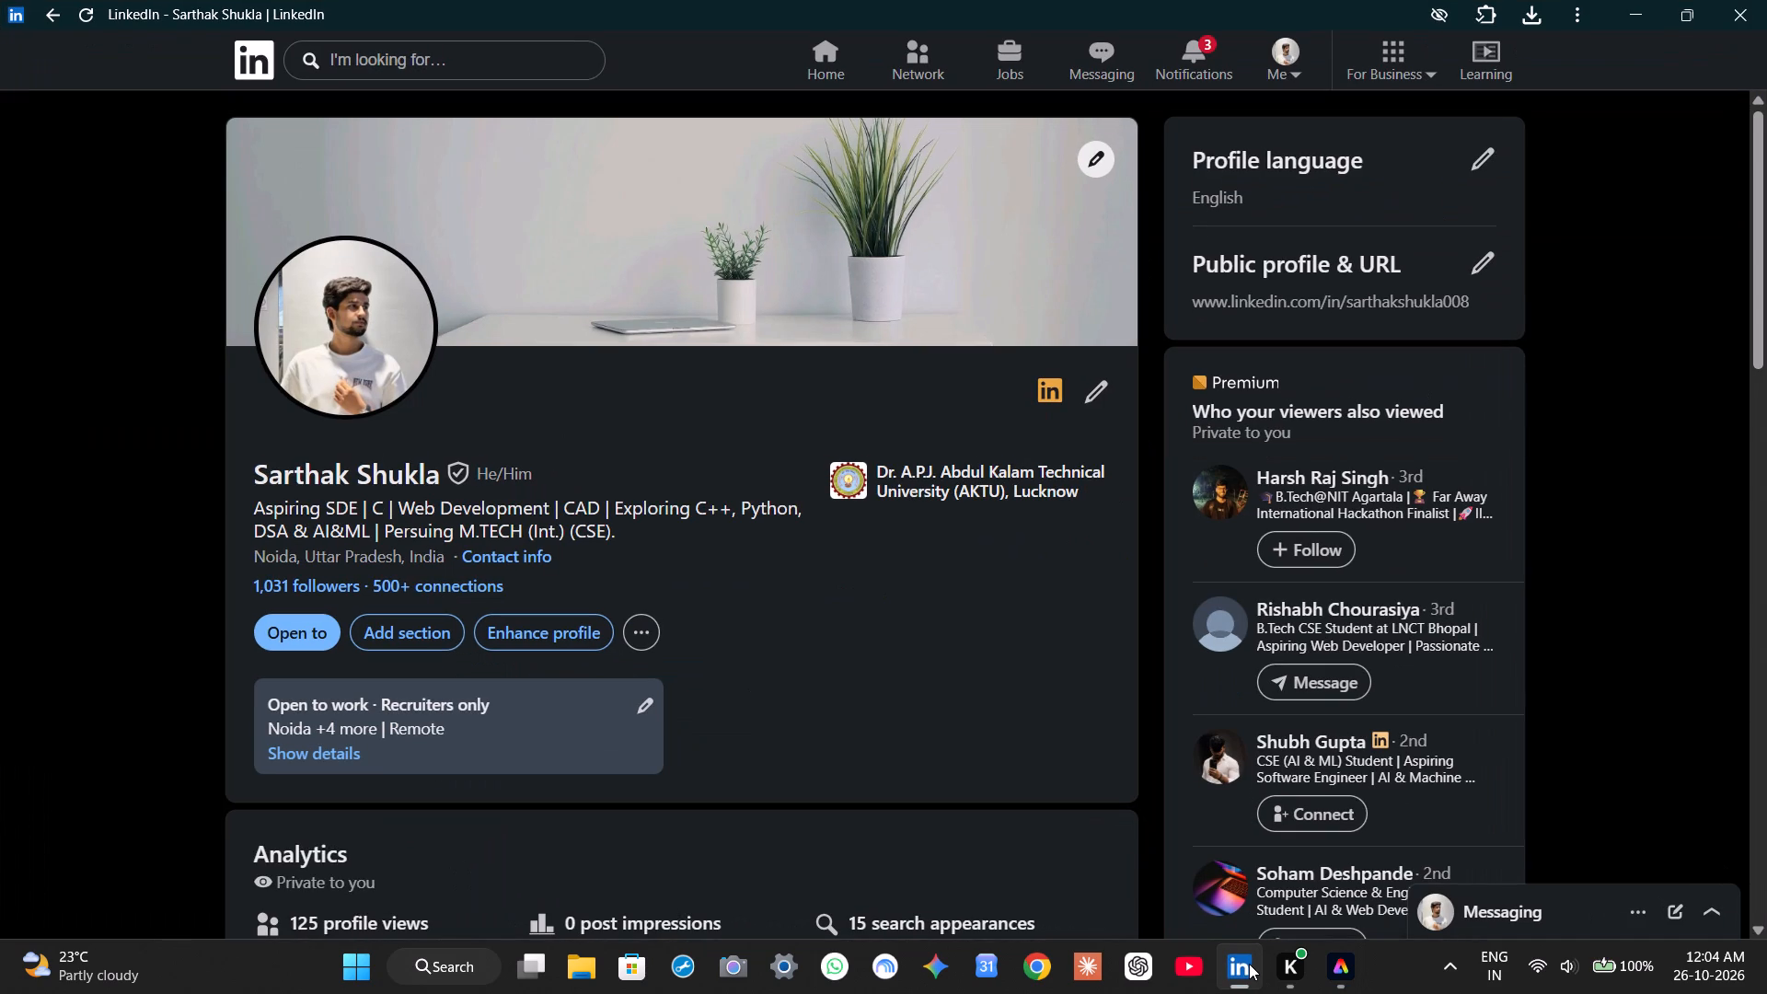
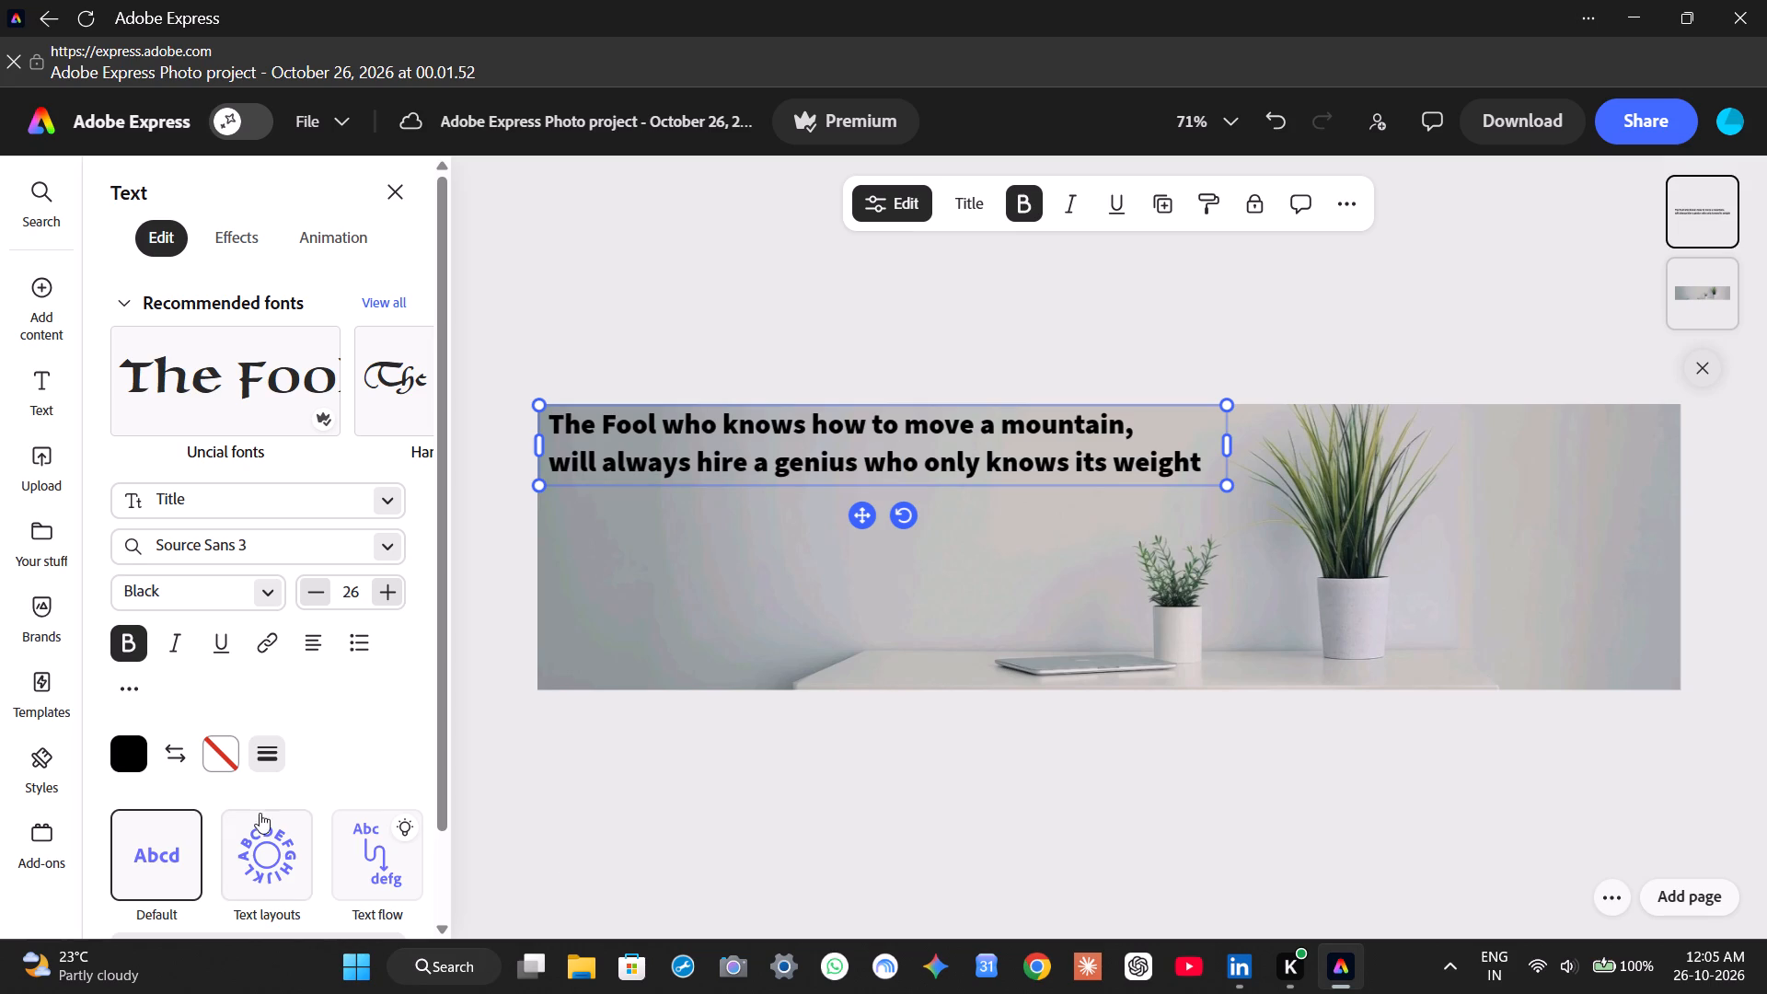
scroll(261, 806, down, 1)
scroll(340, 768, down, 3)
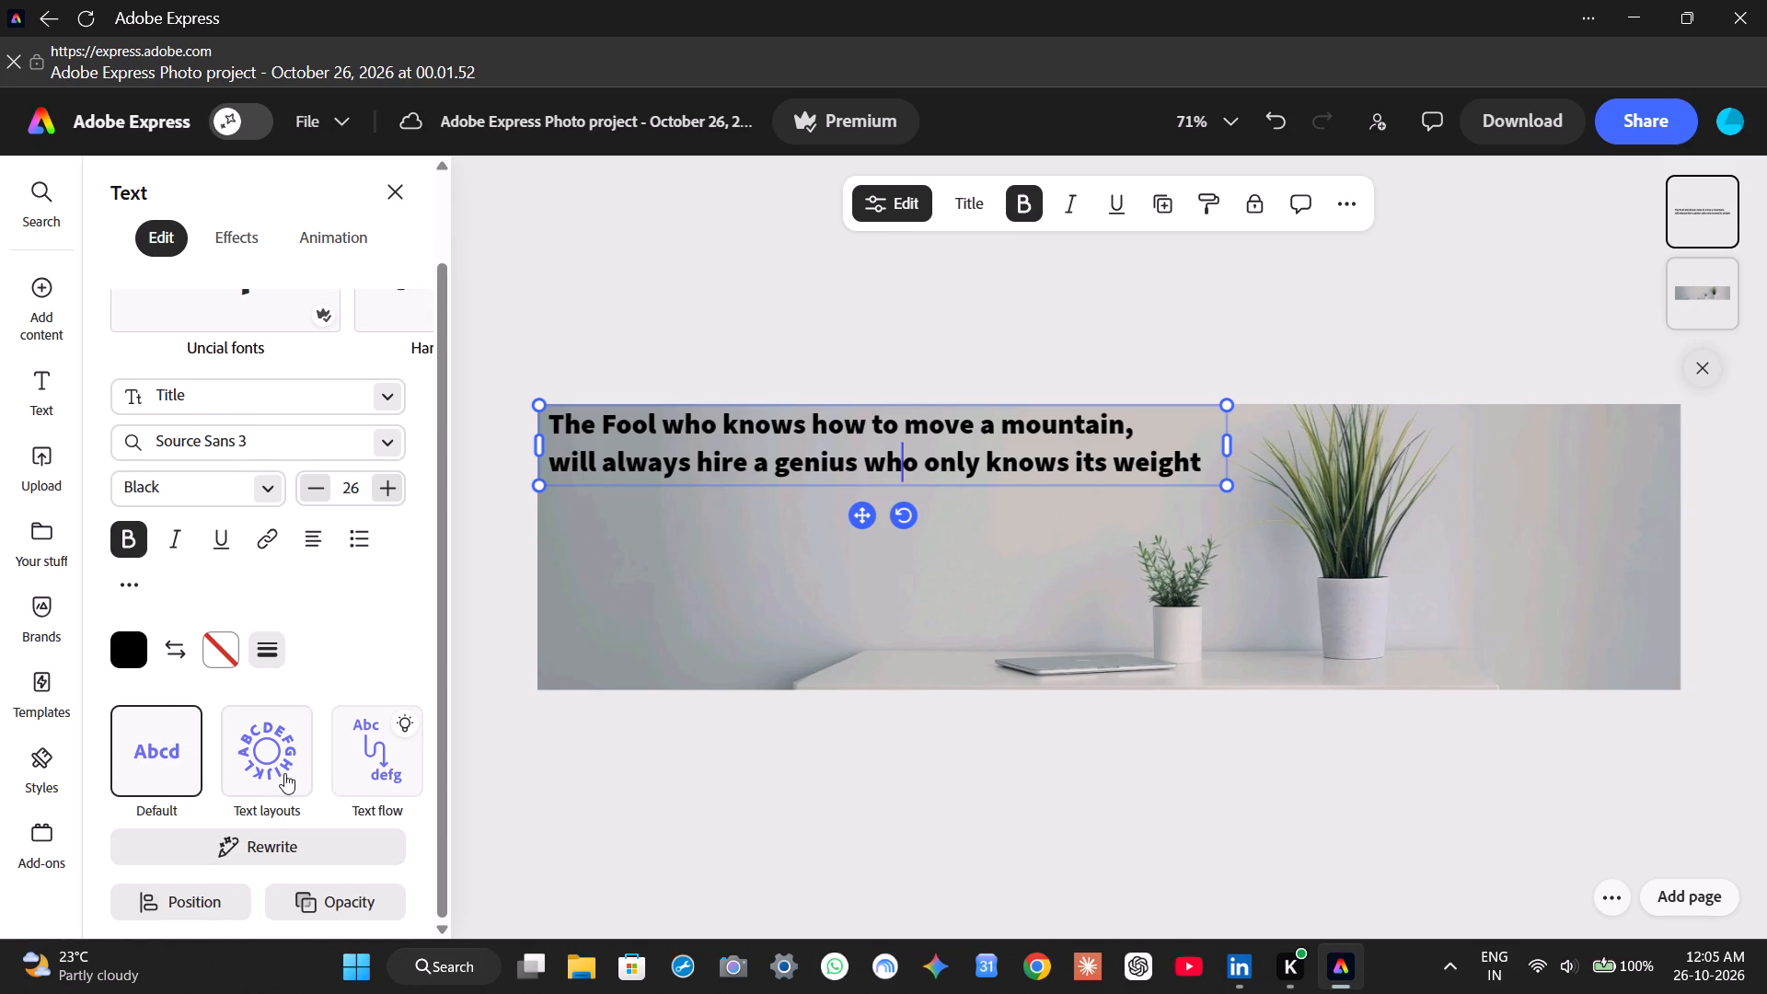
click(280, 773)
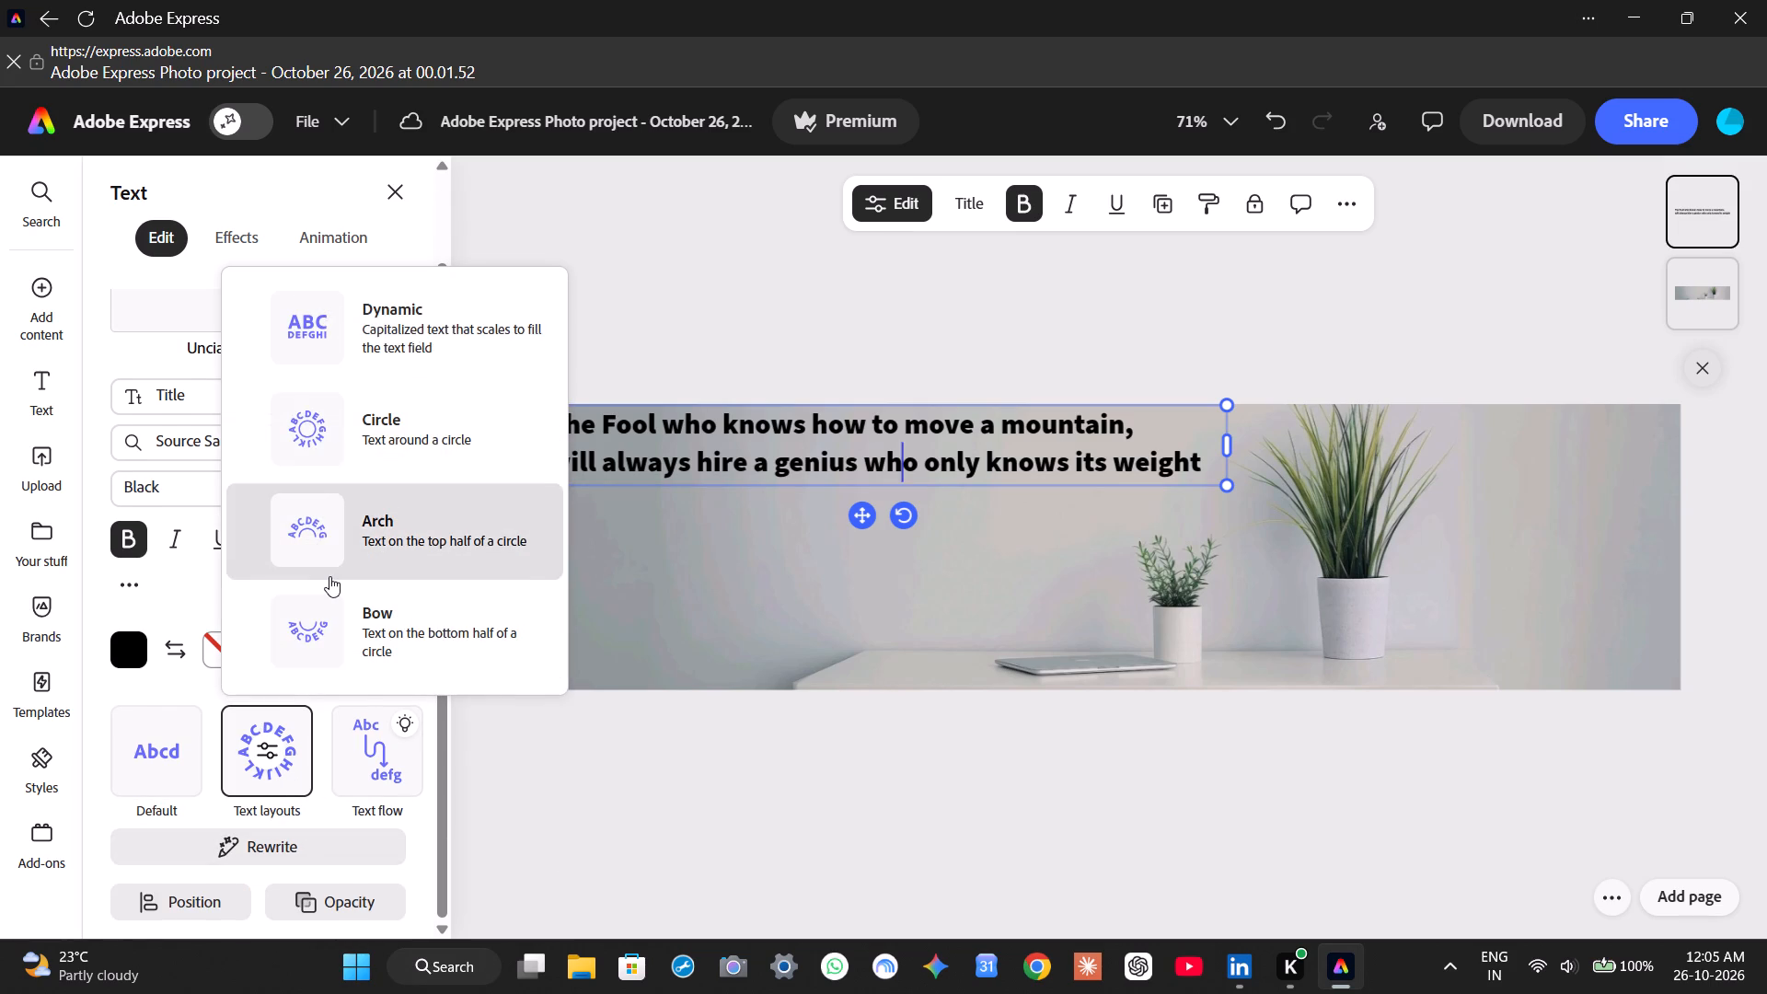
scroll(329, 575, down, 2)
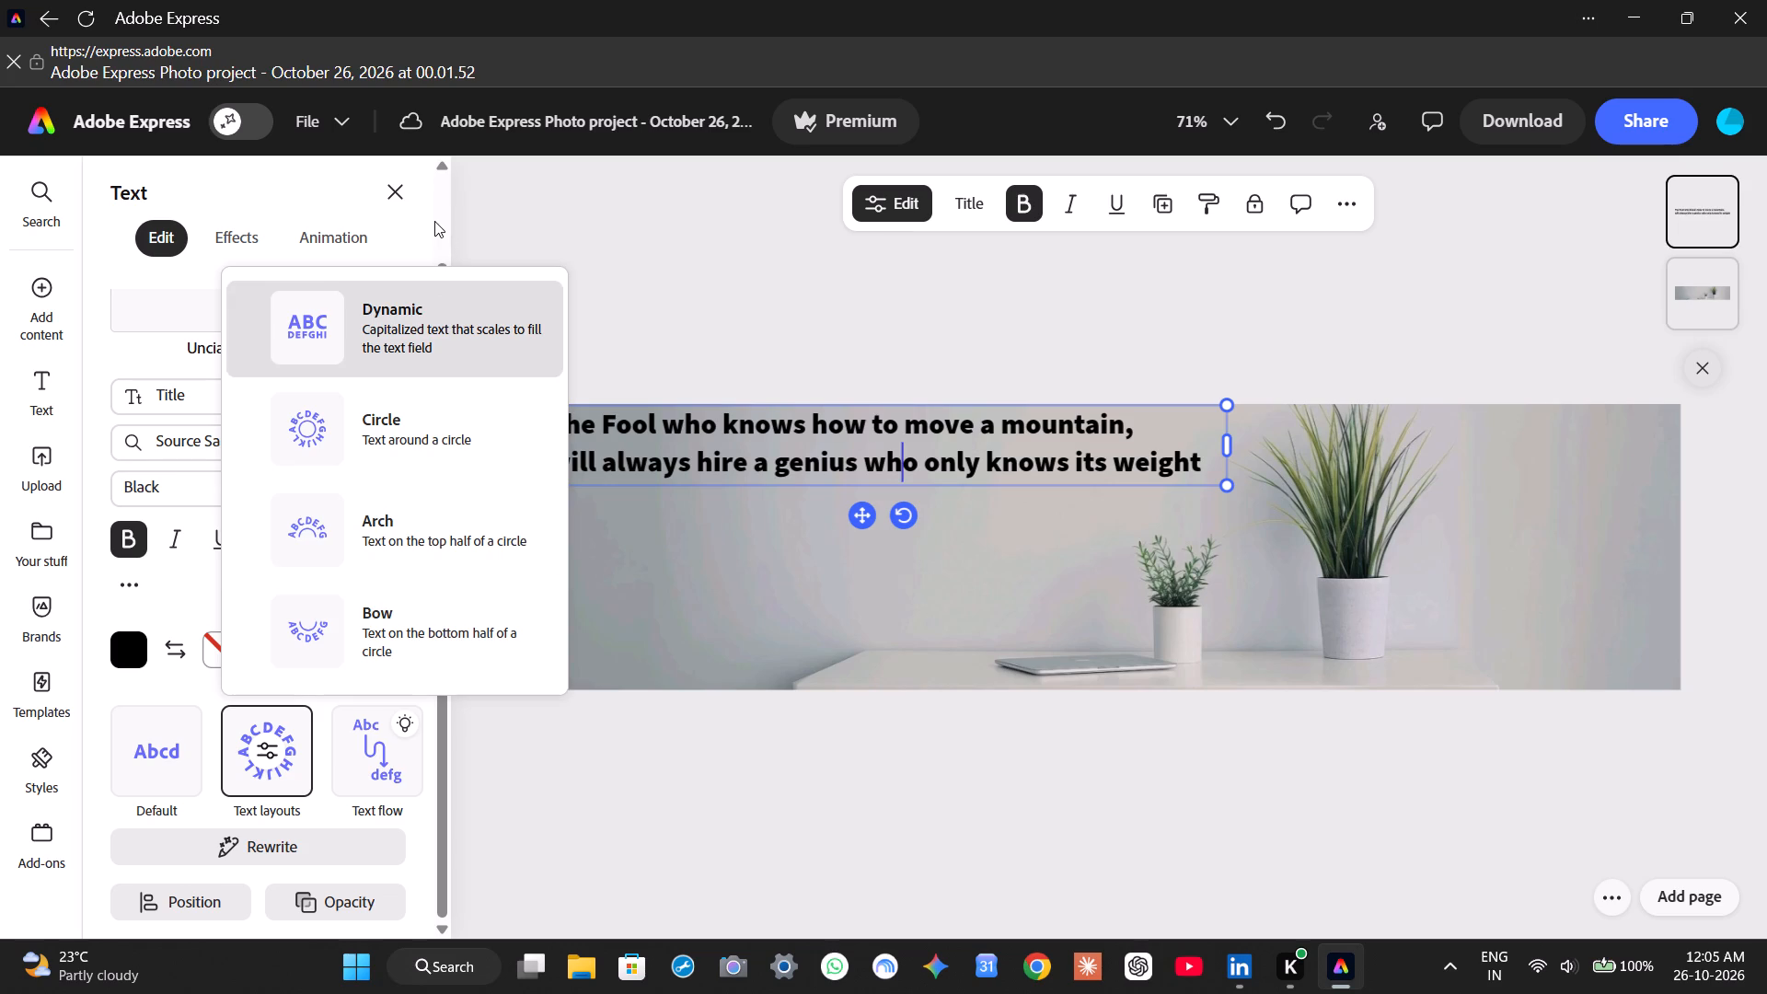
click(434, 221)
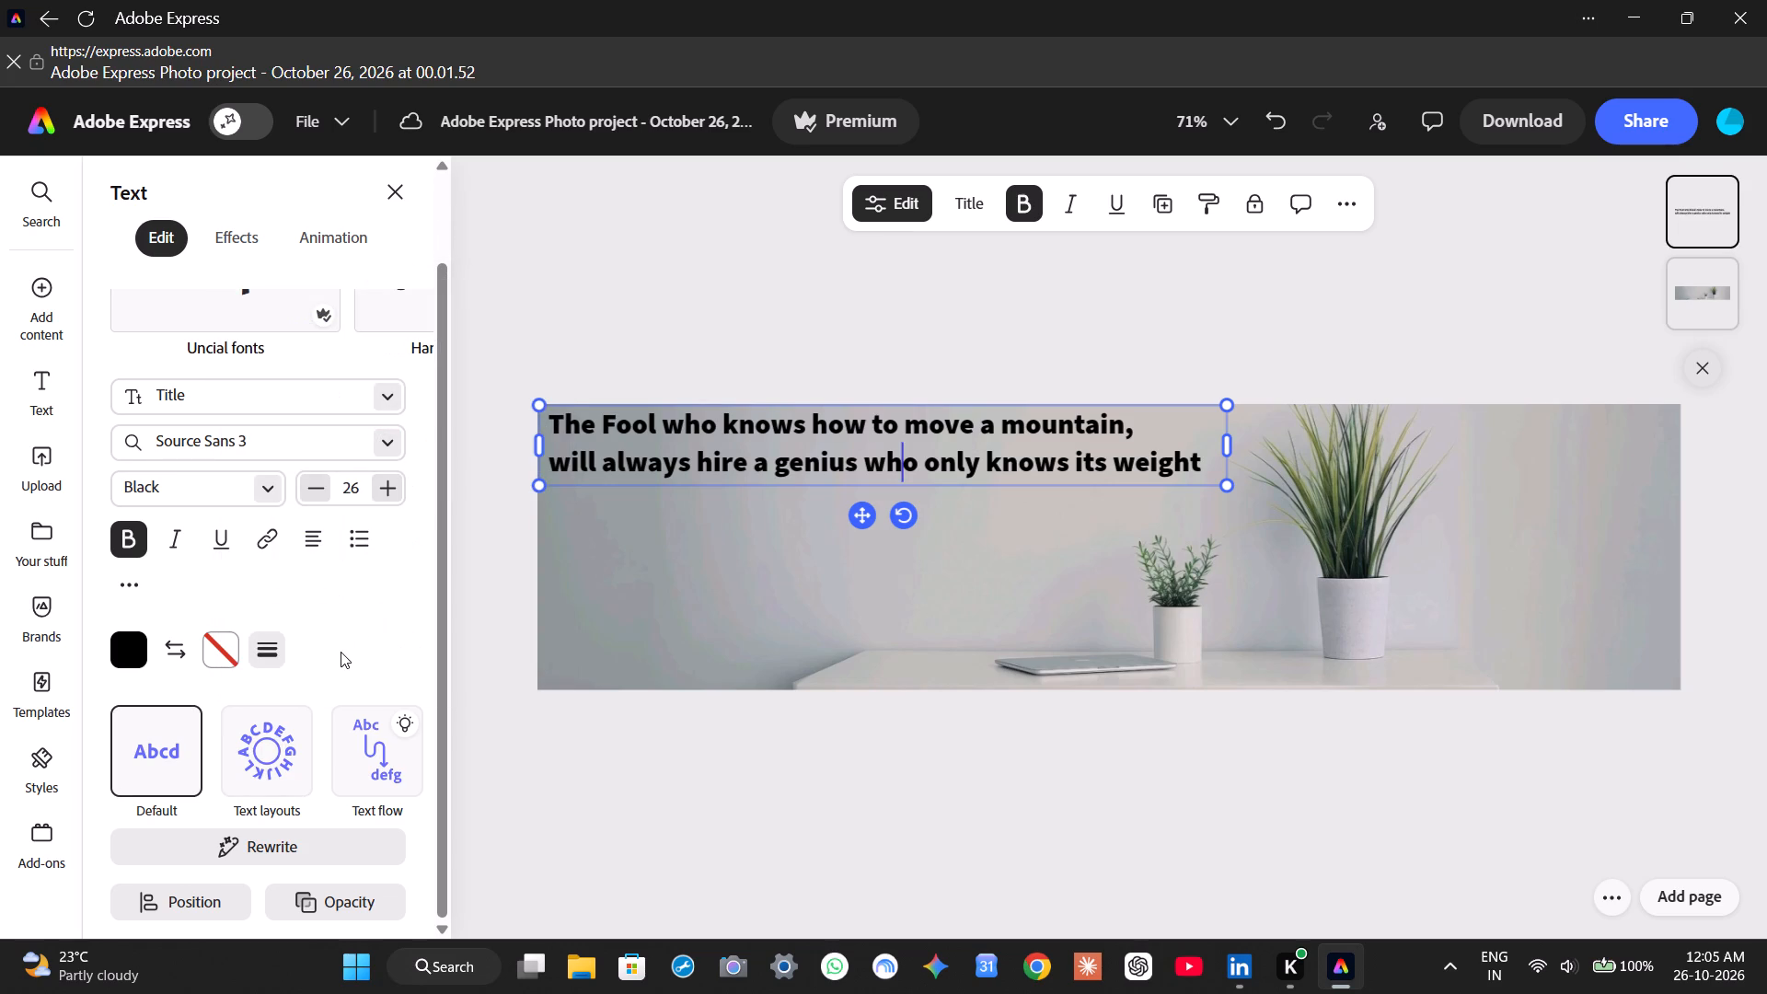
Set the font weight of the whole quote to Light Italic.
click(271, 492)
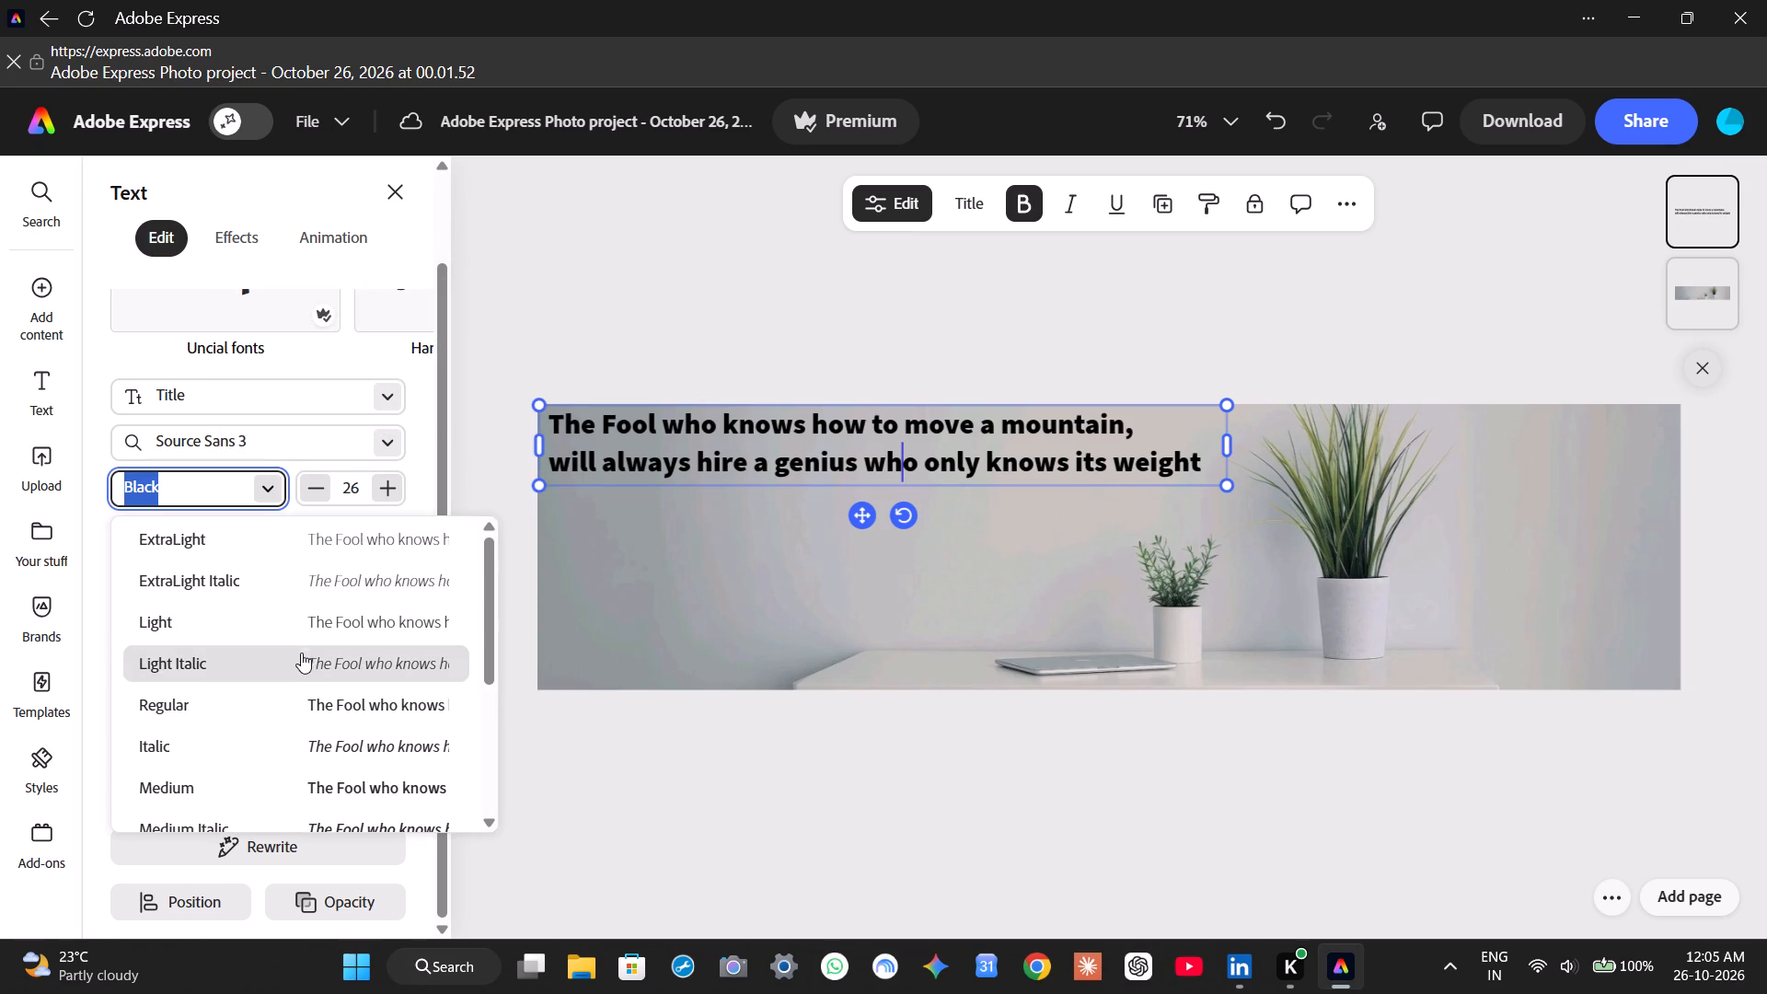
click(304, 656)
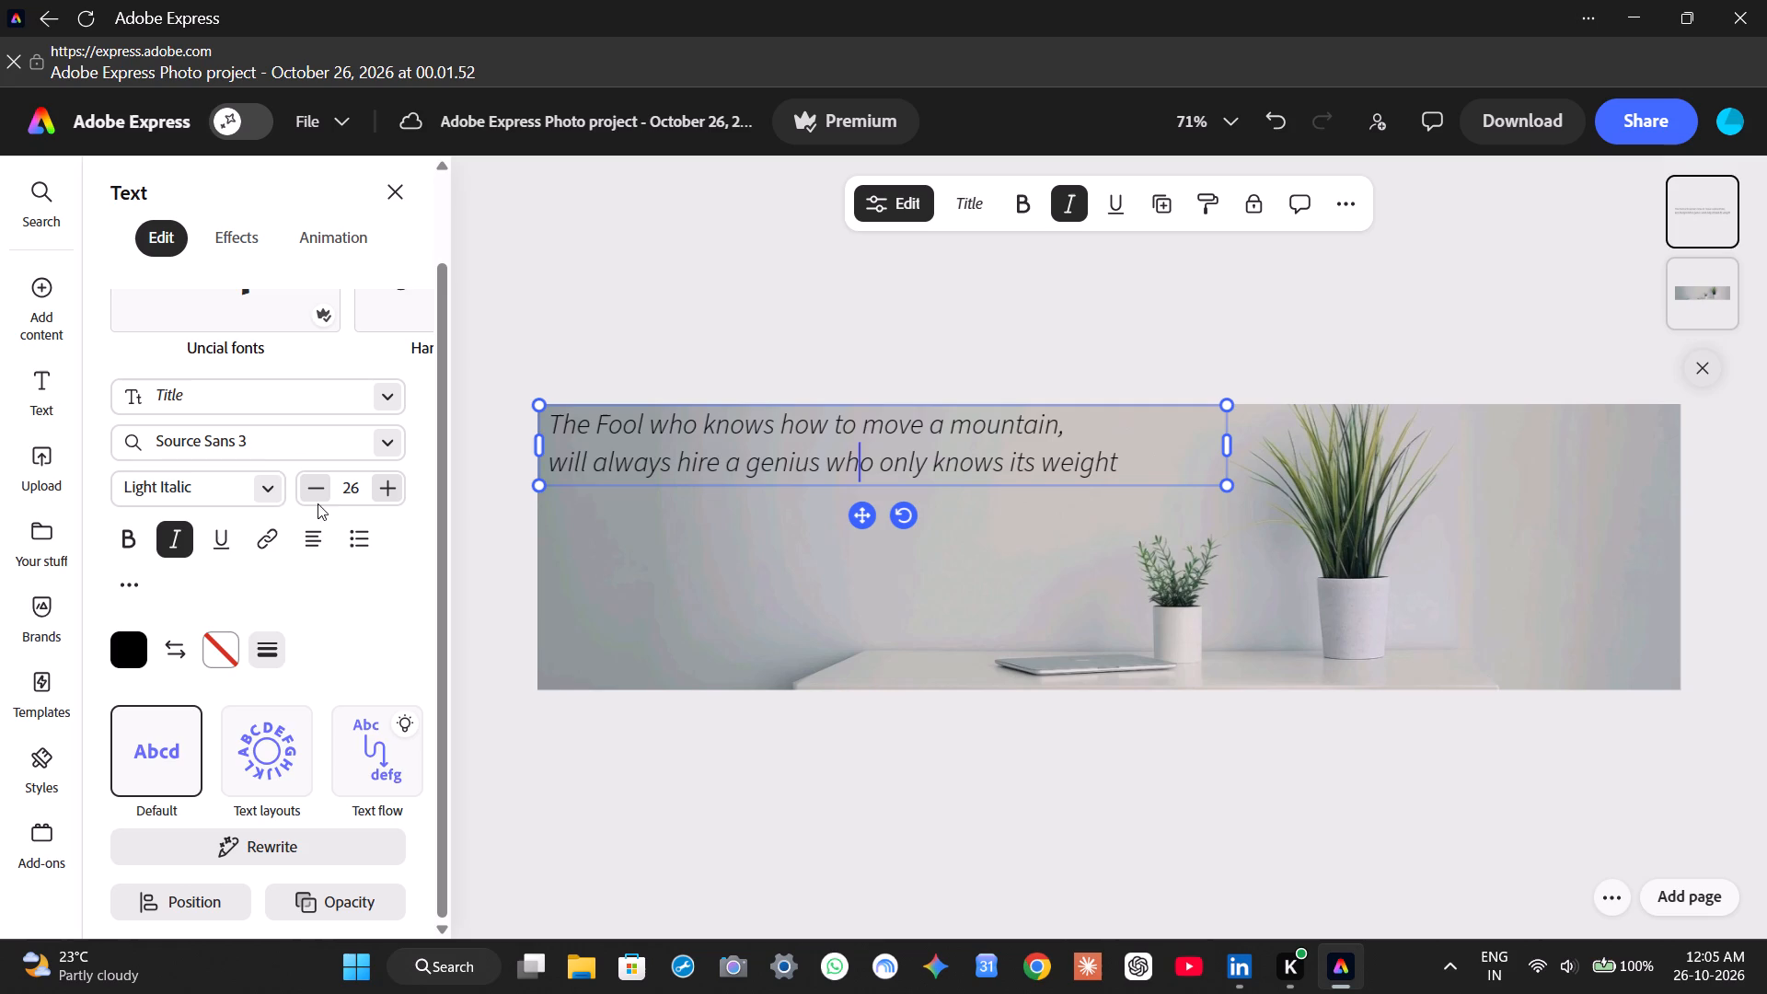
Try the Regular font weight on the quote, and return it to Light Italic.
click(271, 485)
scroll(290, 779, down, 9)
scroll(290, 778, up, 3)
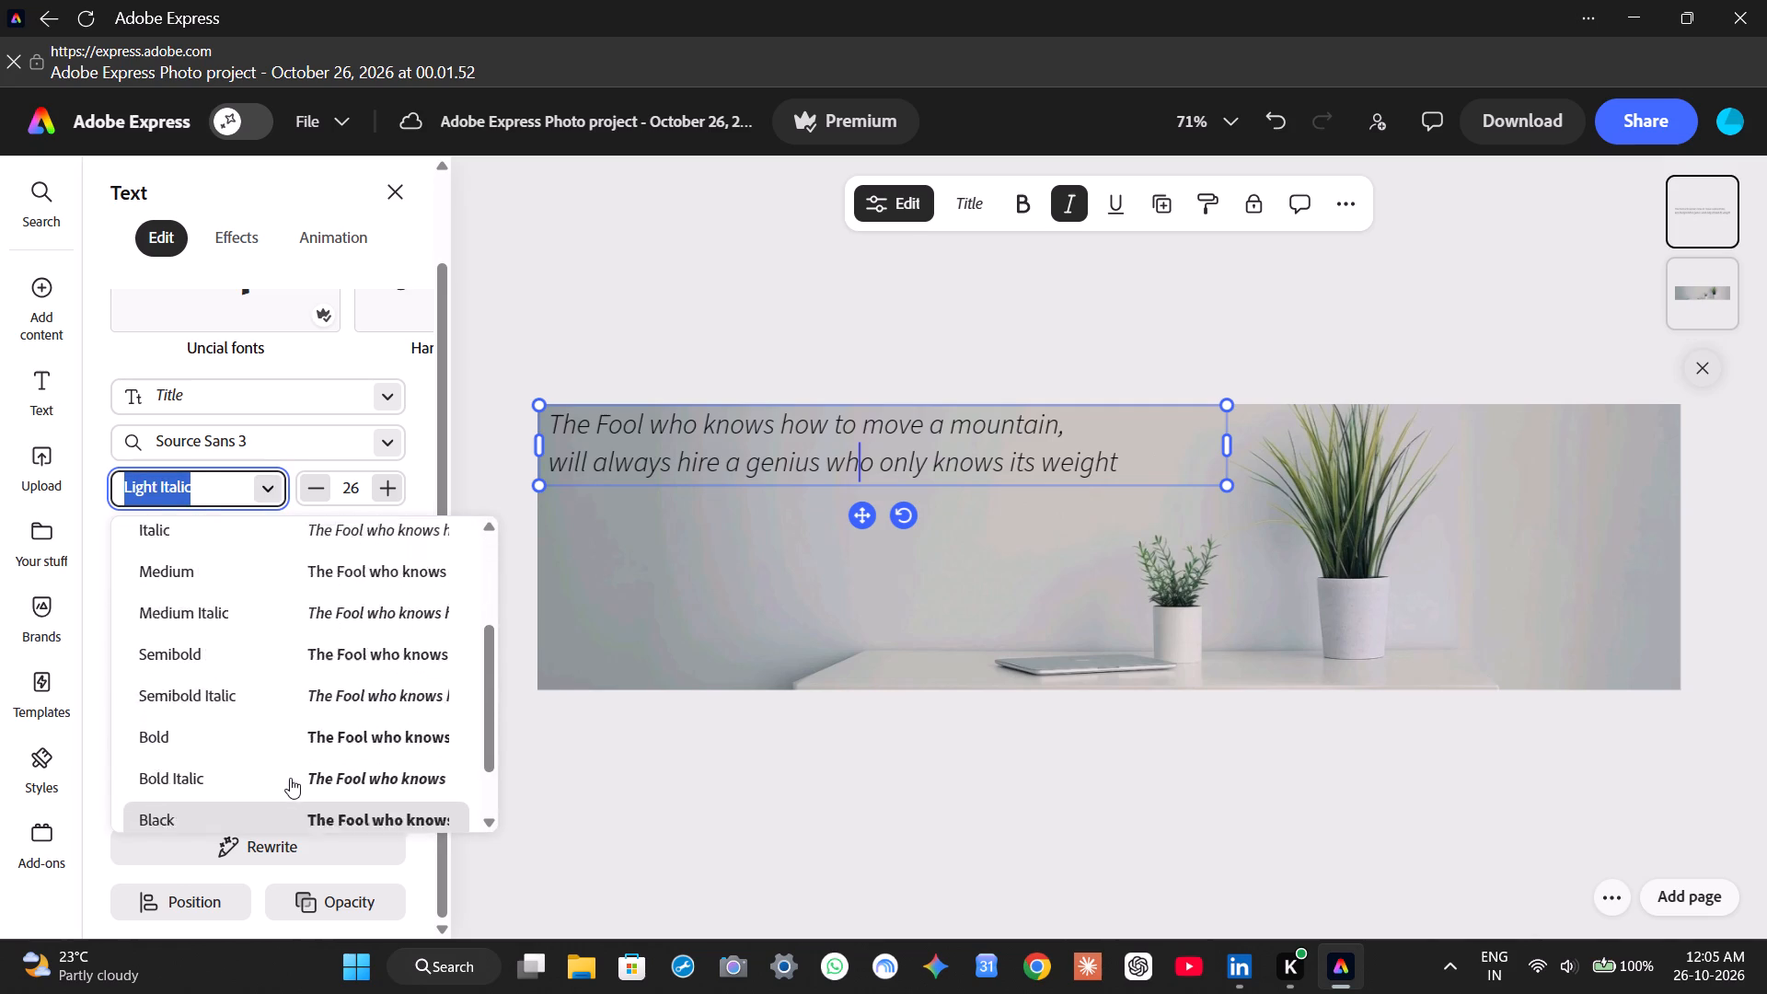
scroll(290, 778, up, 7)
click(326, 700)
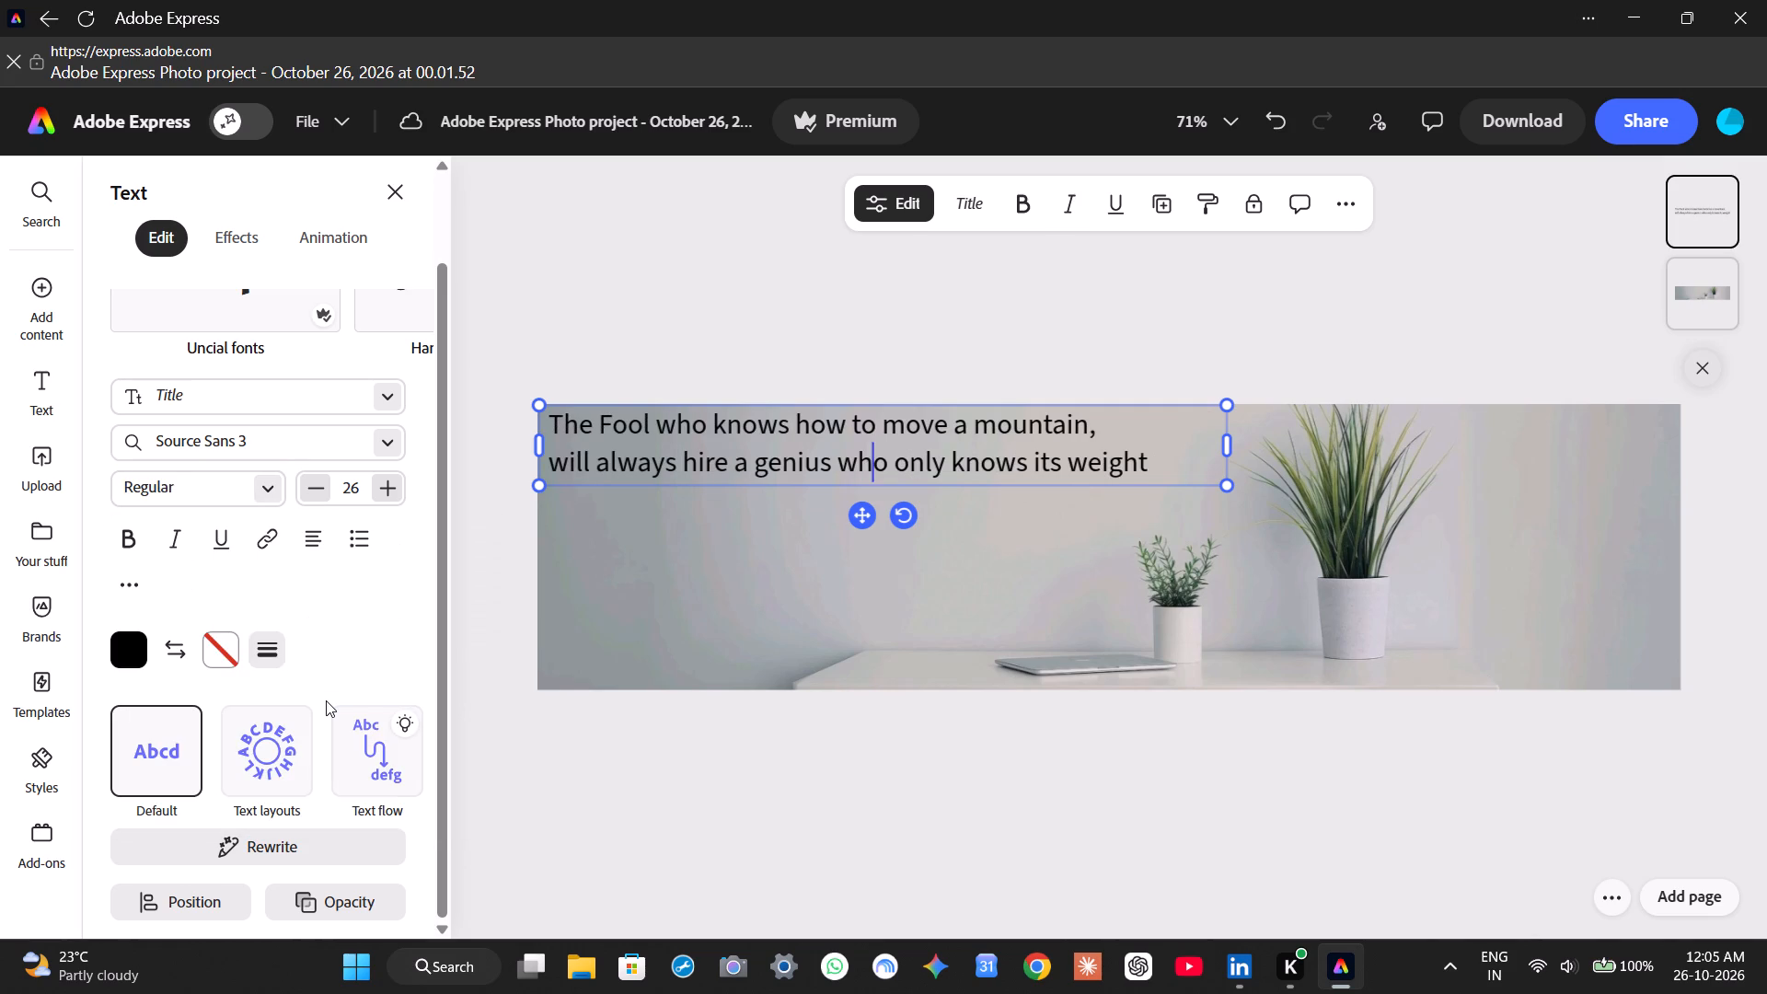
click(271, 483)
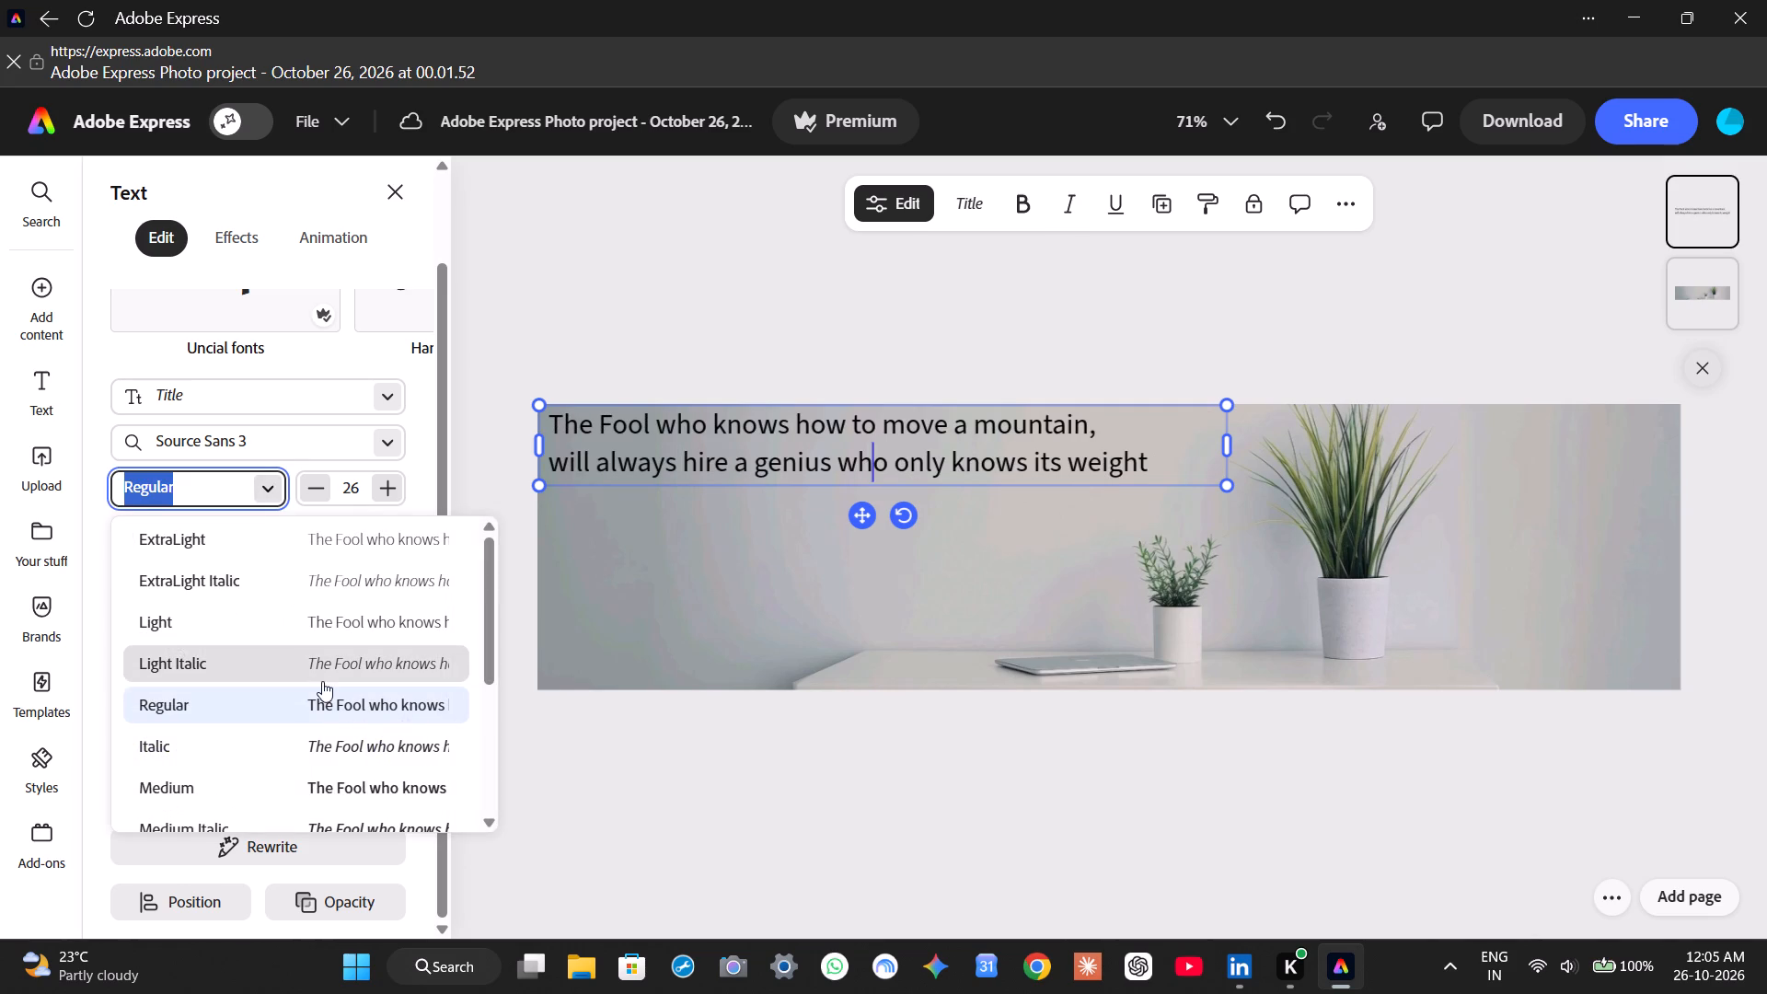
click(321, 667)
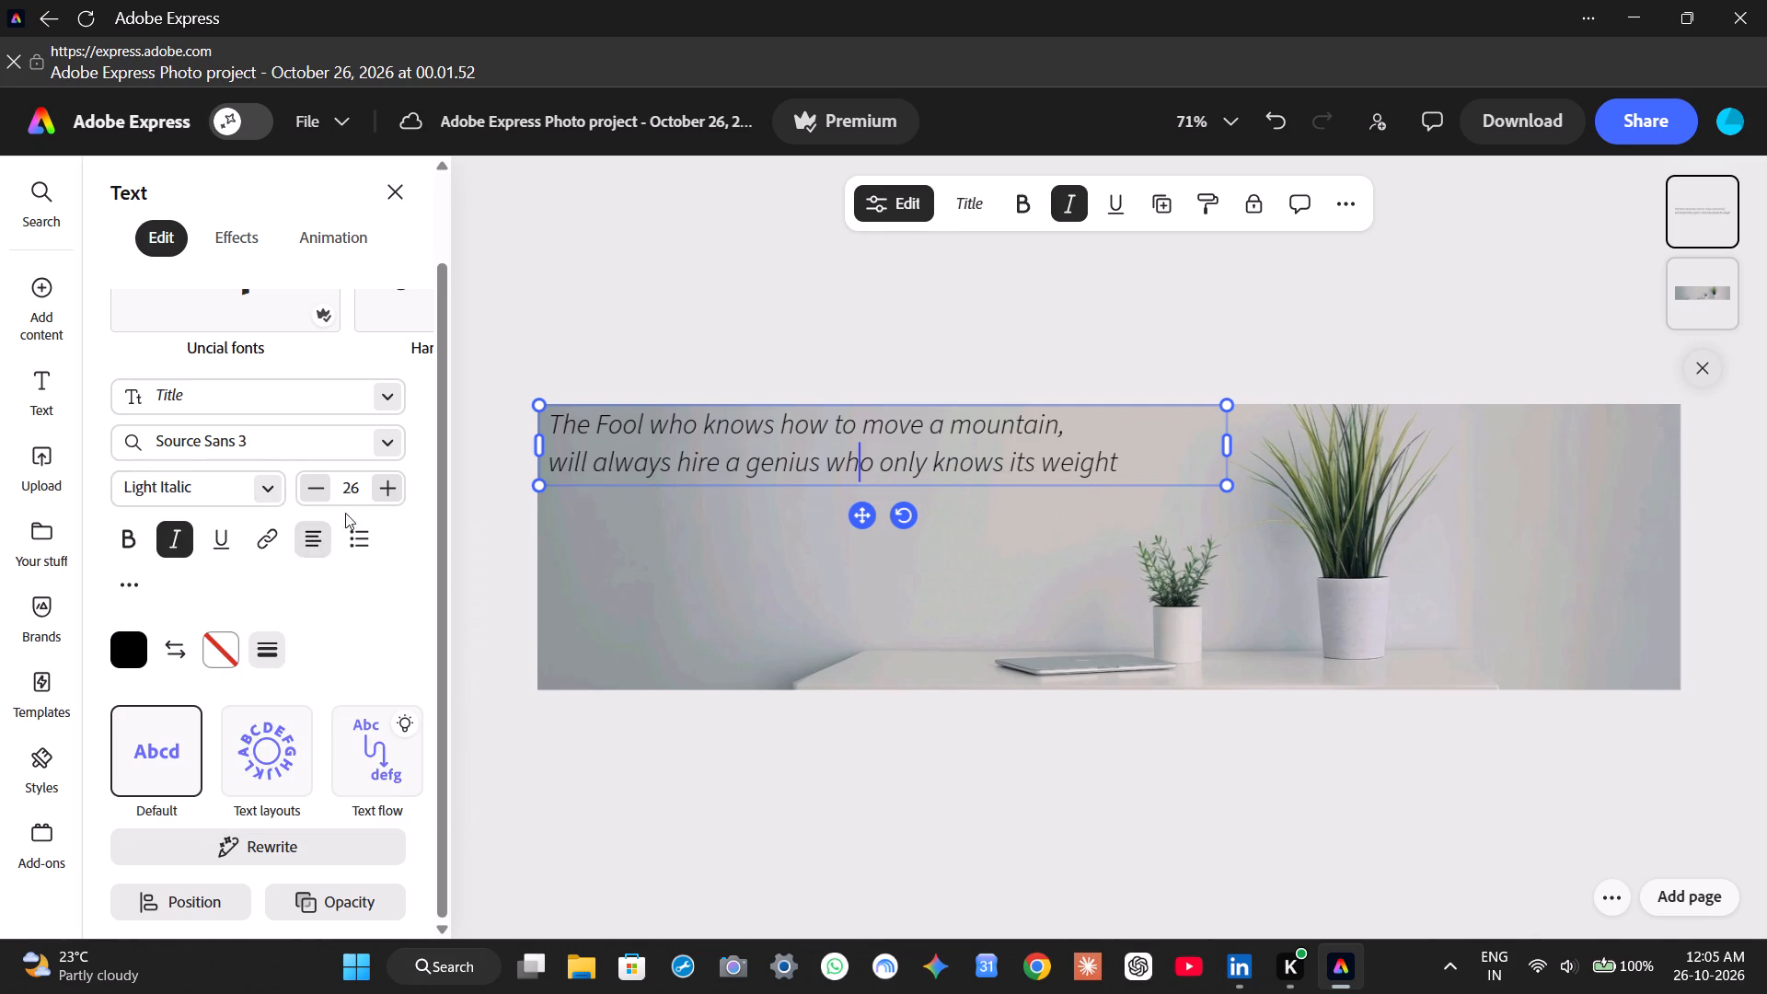
Reduce the quote's font size to 24.
double_click(380, 492)
triple_click(326, 491)
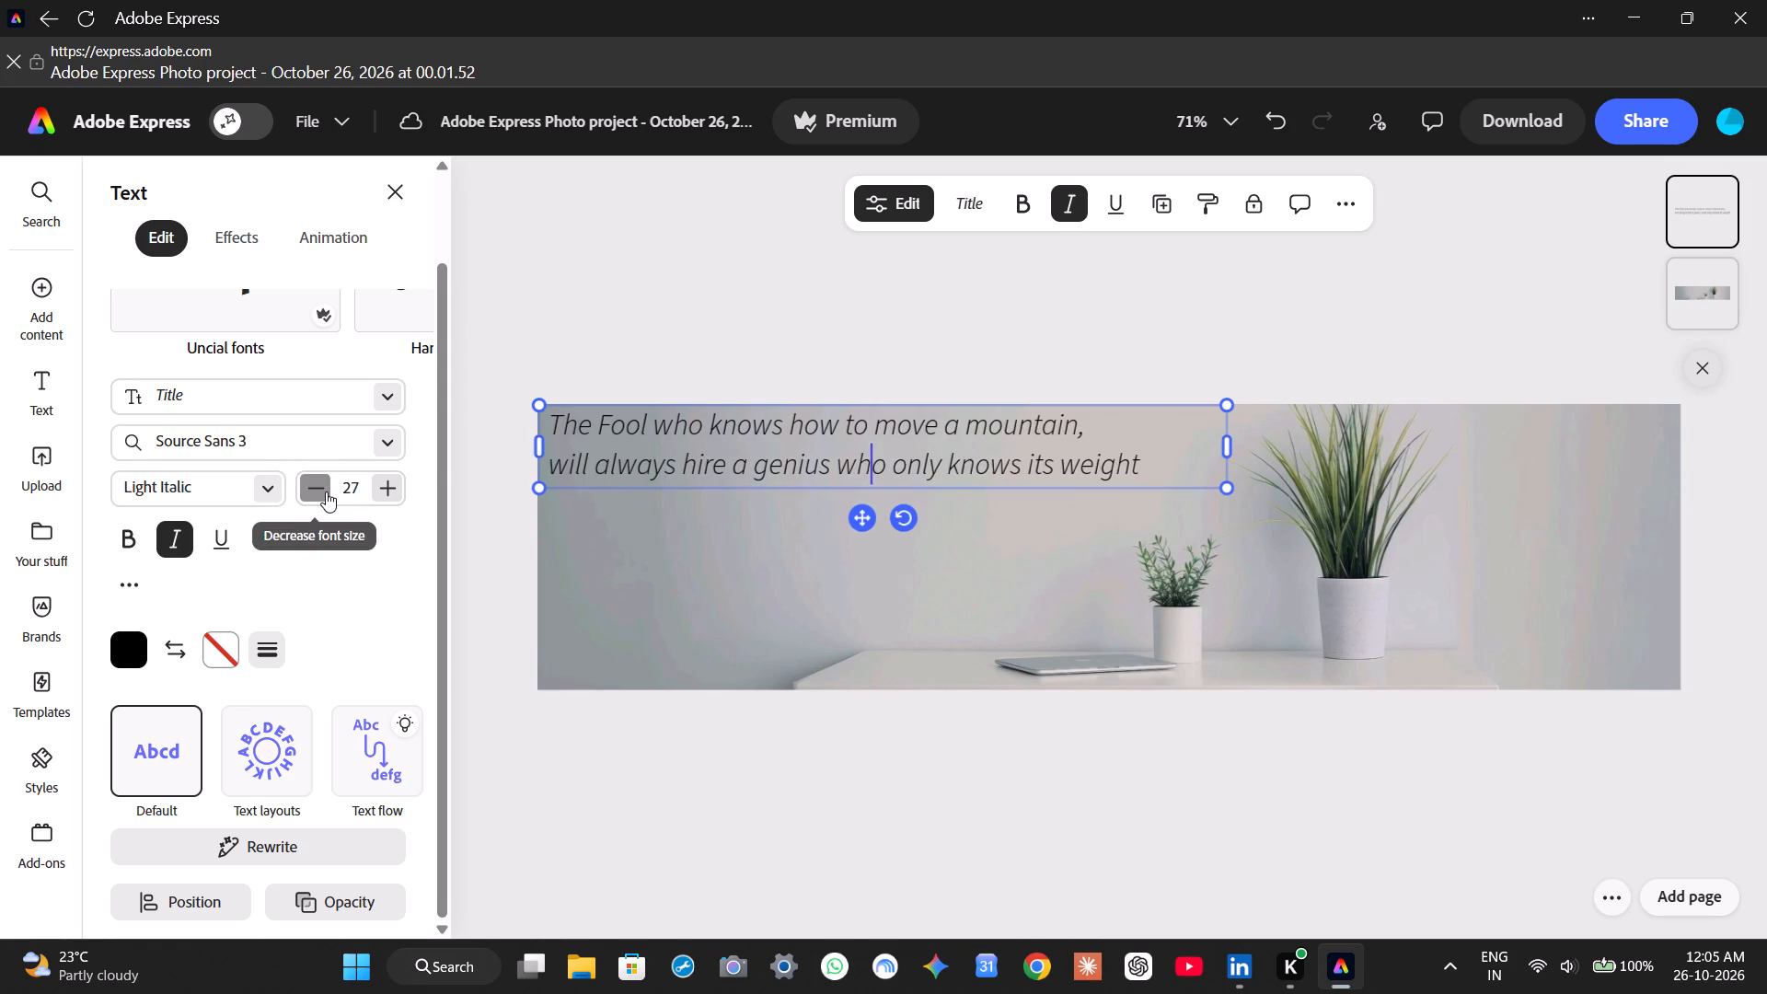
click(326, 491)
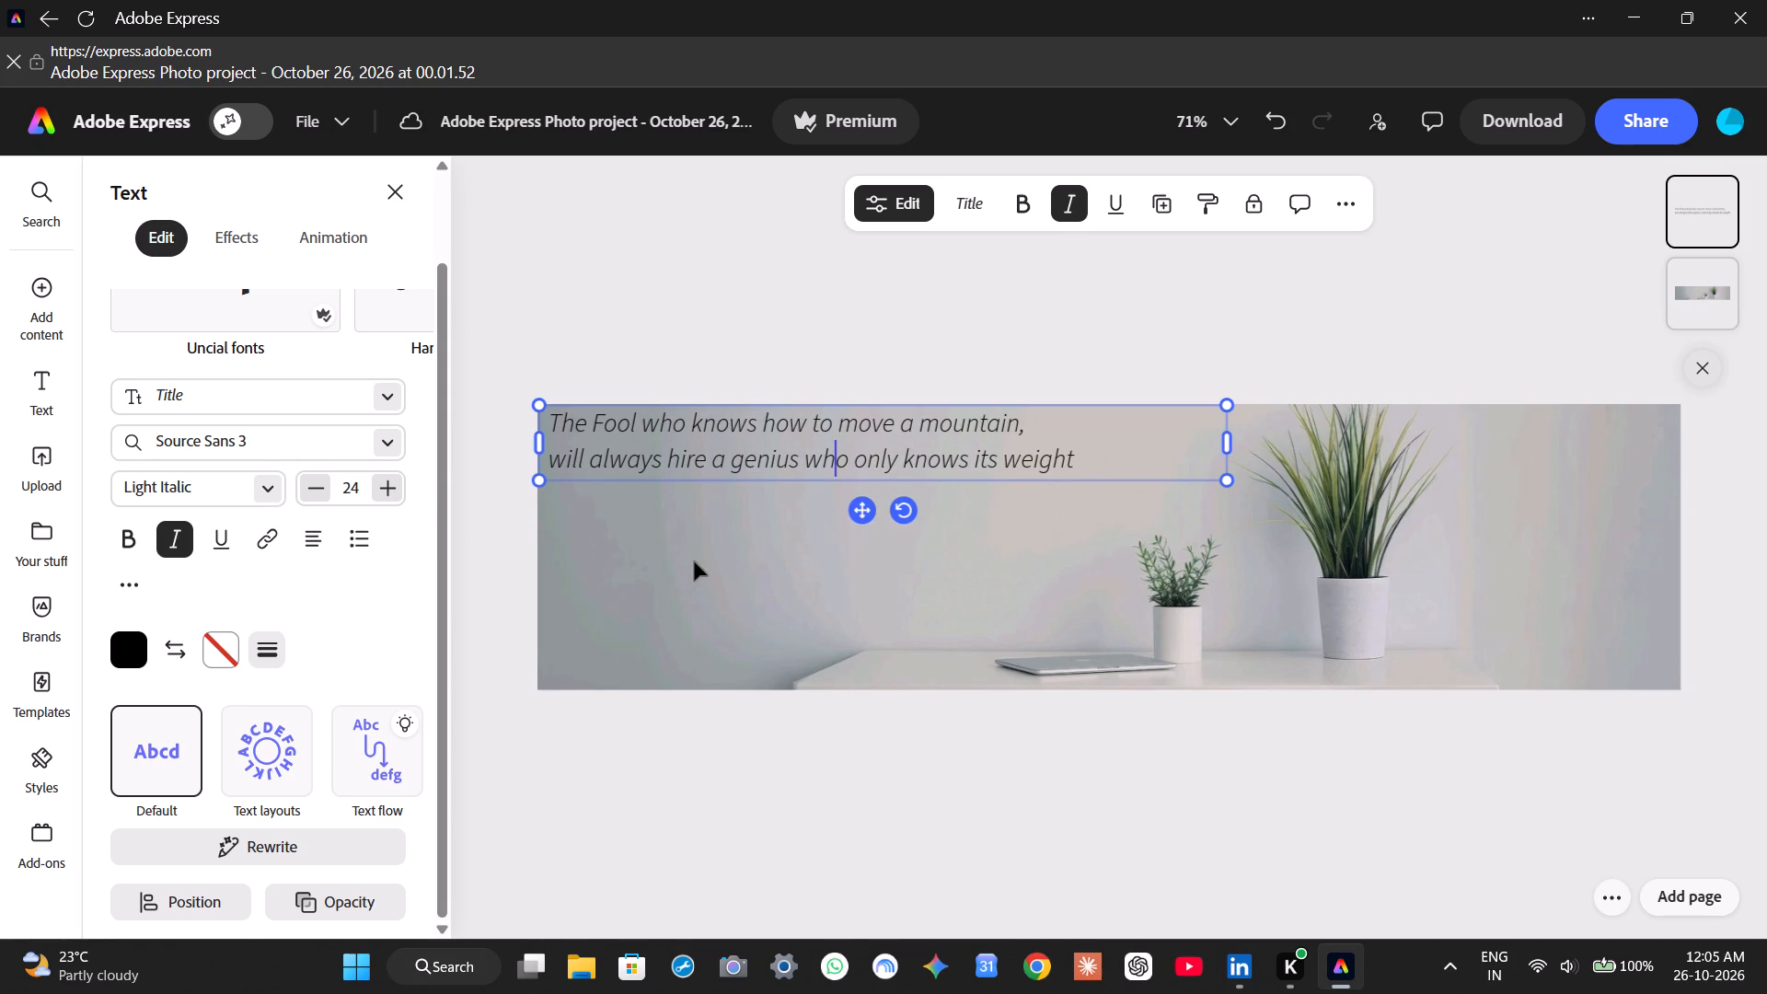
Switch to the LinkedIn profile to check the banner's visible area around the profile photo, and return to Adobe Express.
click(1242, 975)
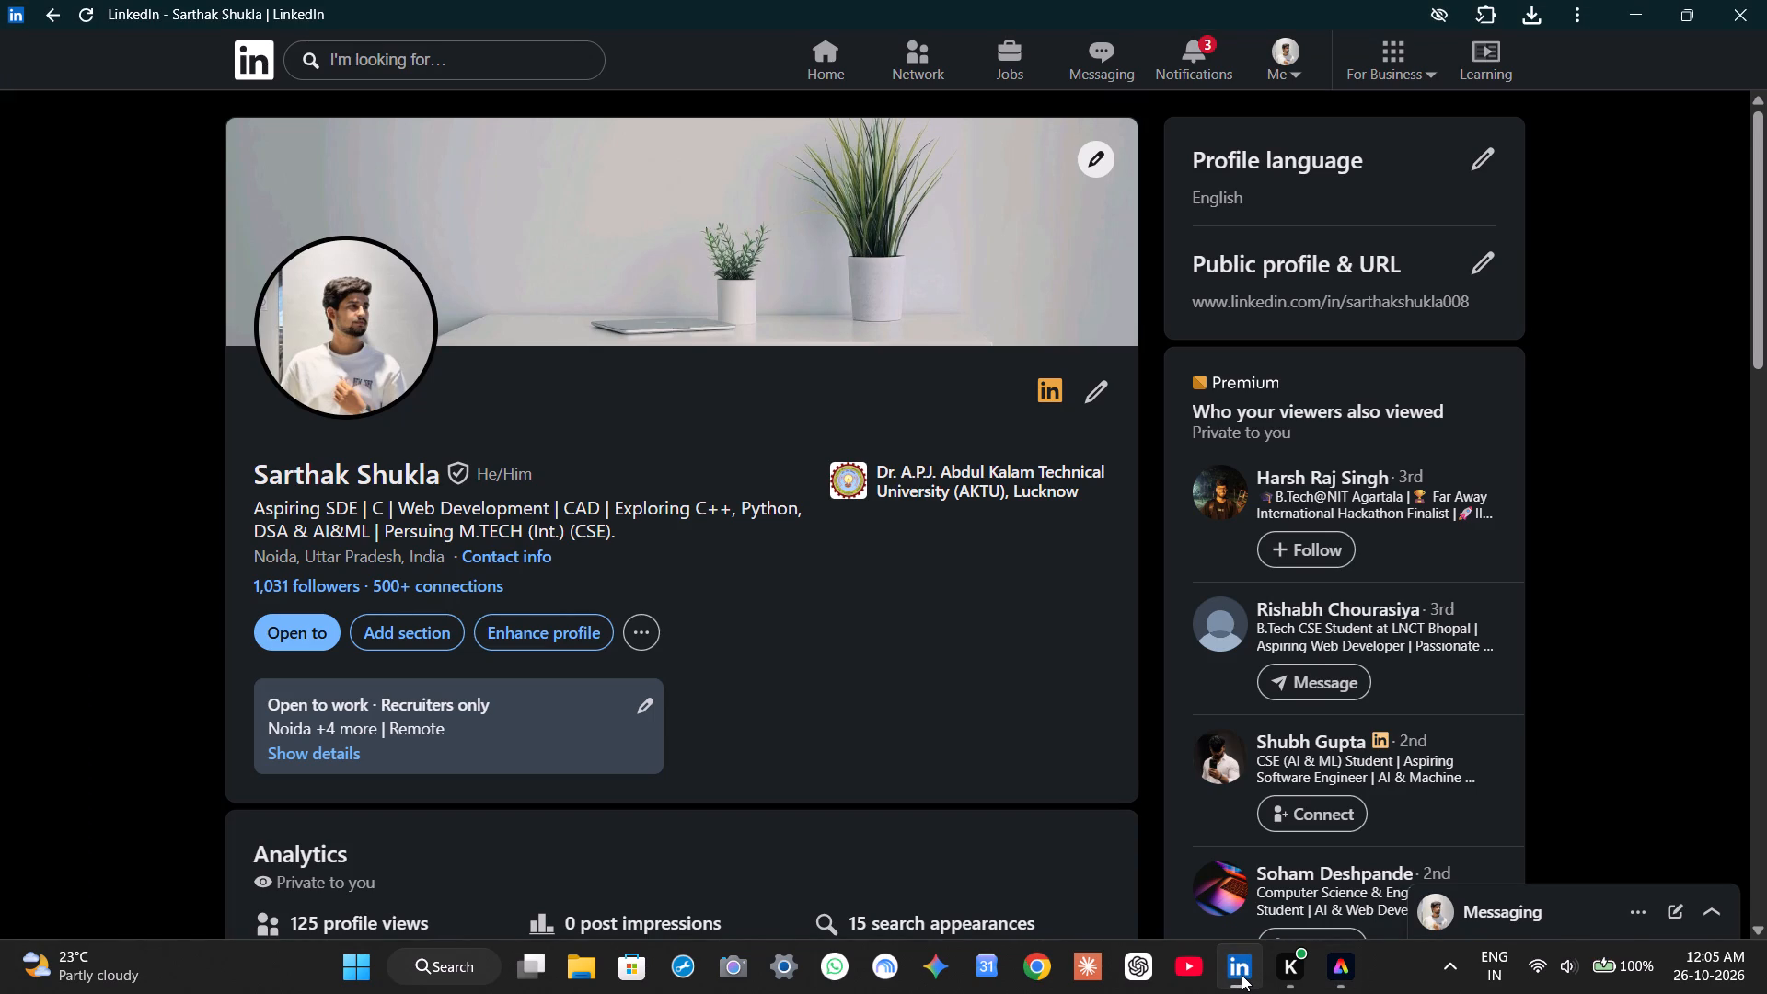
click(1242, 975)
Move the quote text box slightly inward from the banner image's top-left corner to leave a small margin.
drag(861, 520, 867, 523)
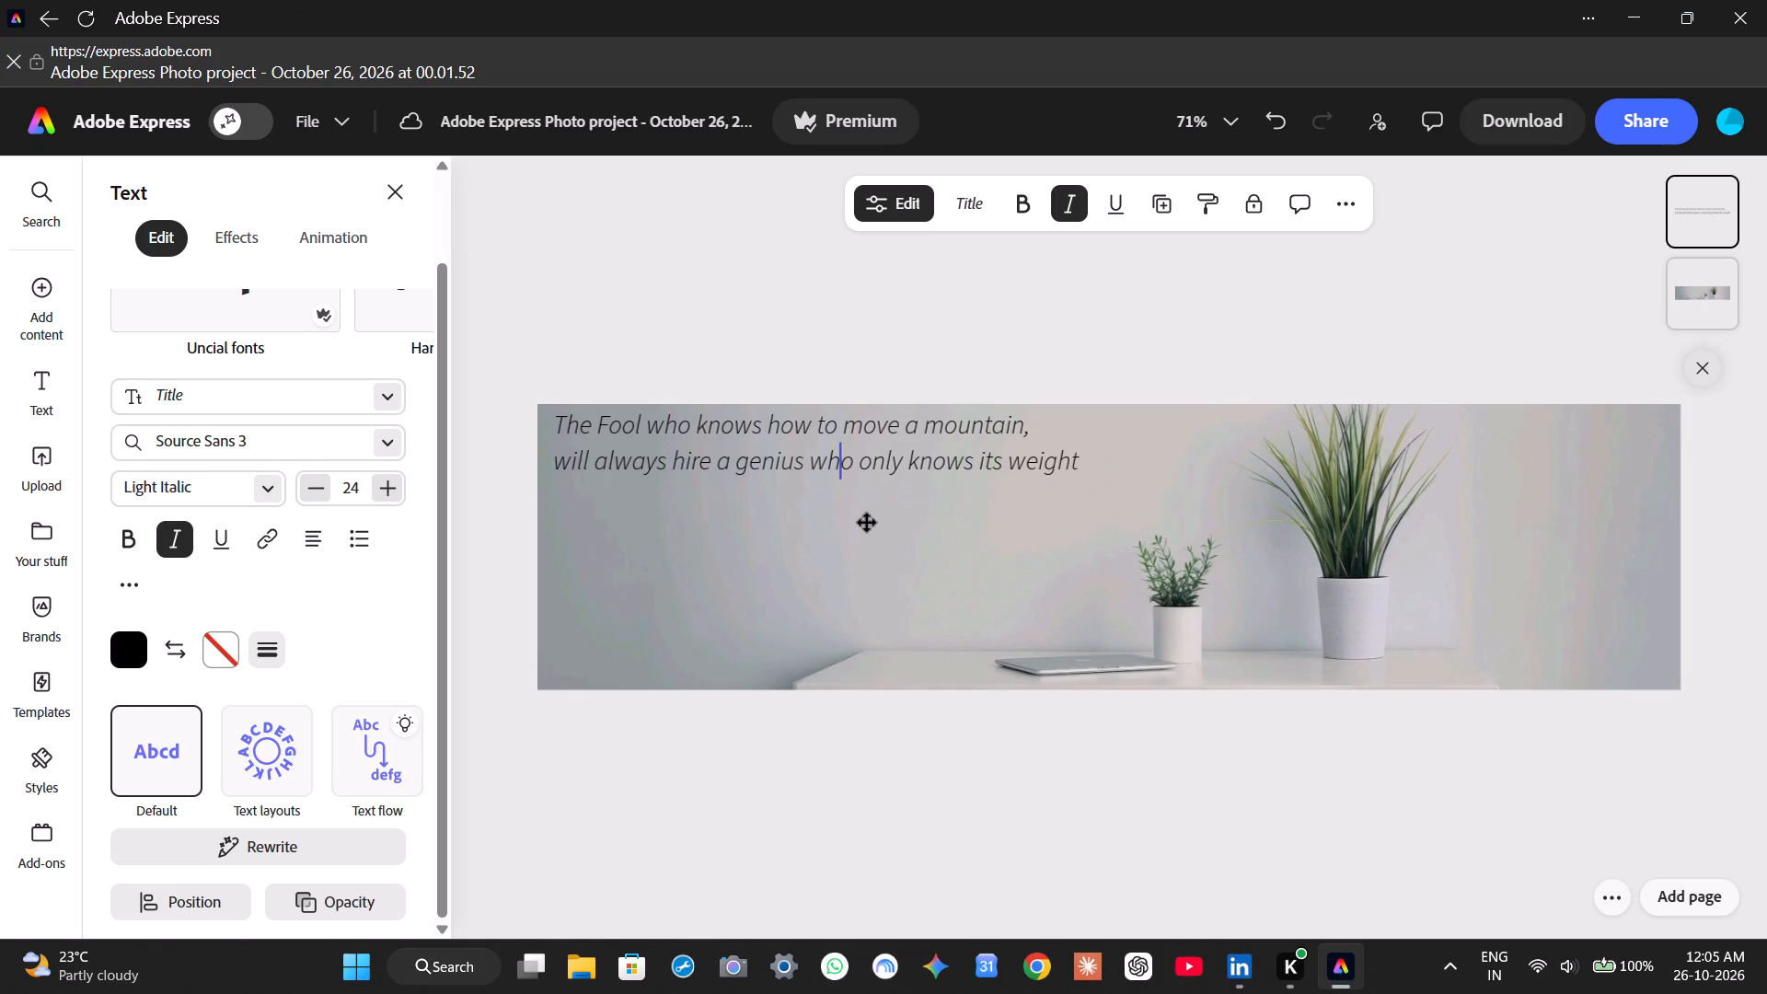
drag(867, 523, 870, 532)
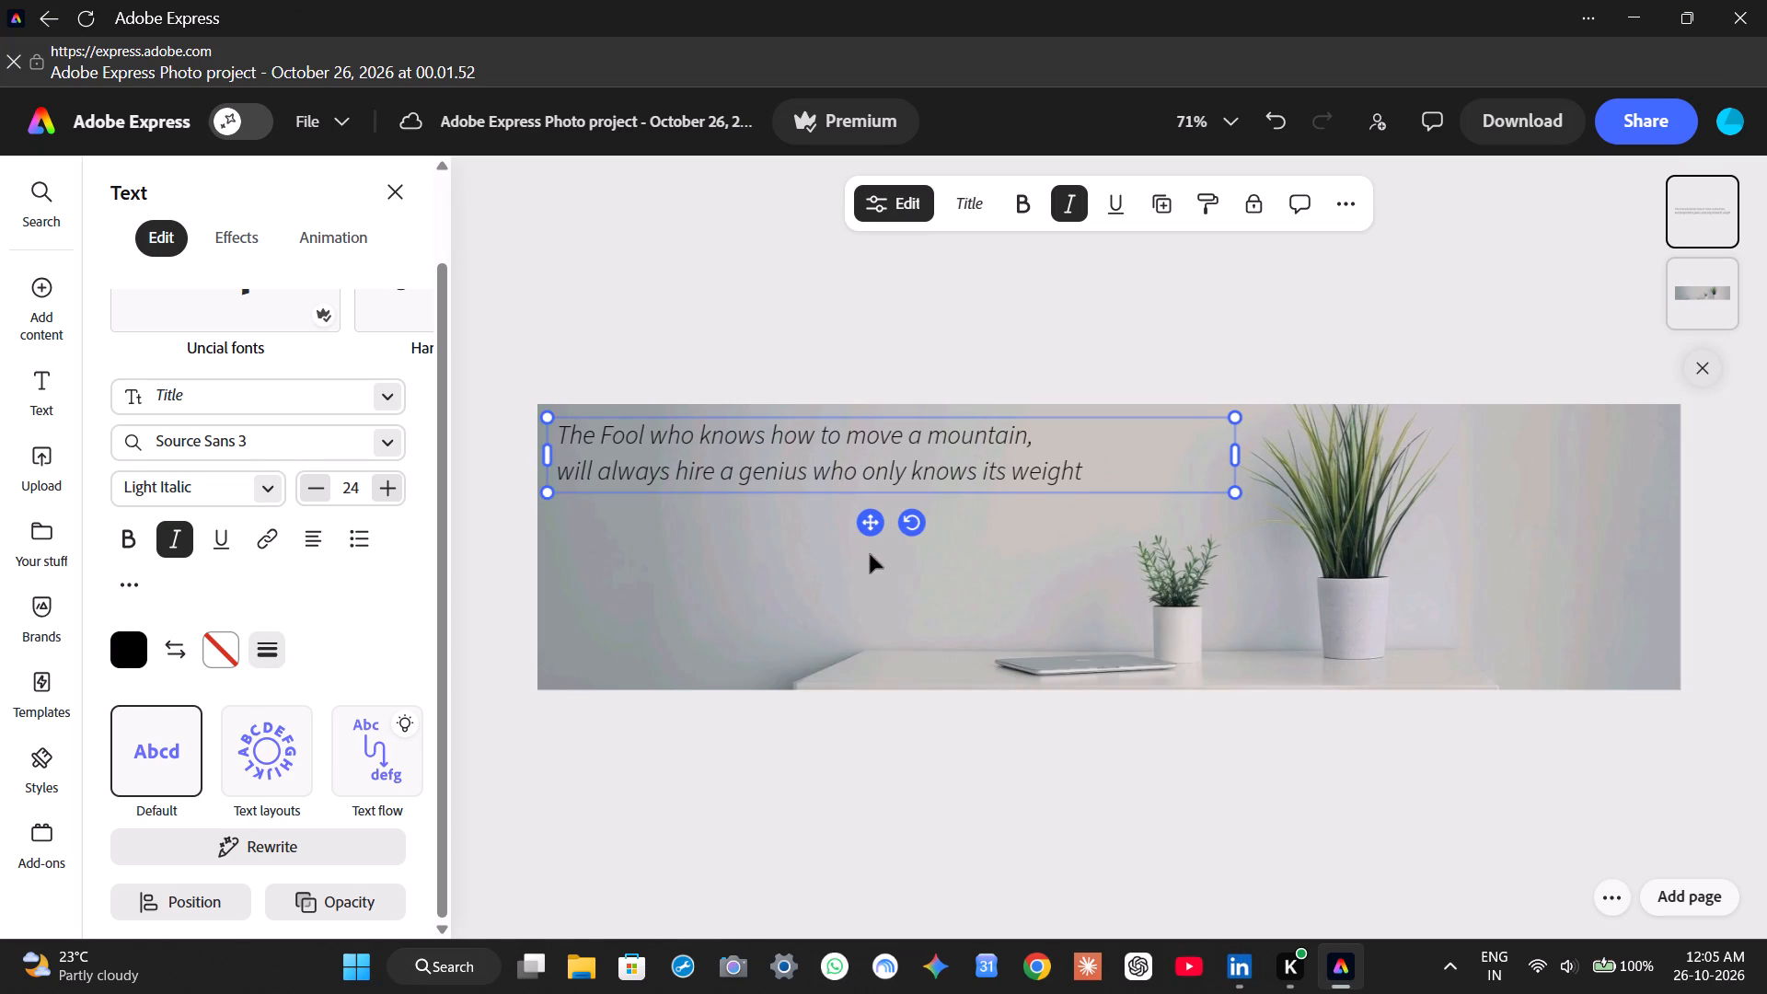
Add a full stop after "weight" at the end of the quote.
click(1093, 479)
key(period)
Make the words "Fool" and "genius" in the quote bold.
drag(644, 434, 604, 434)
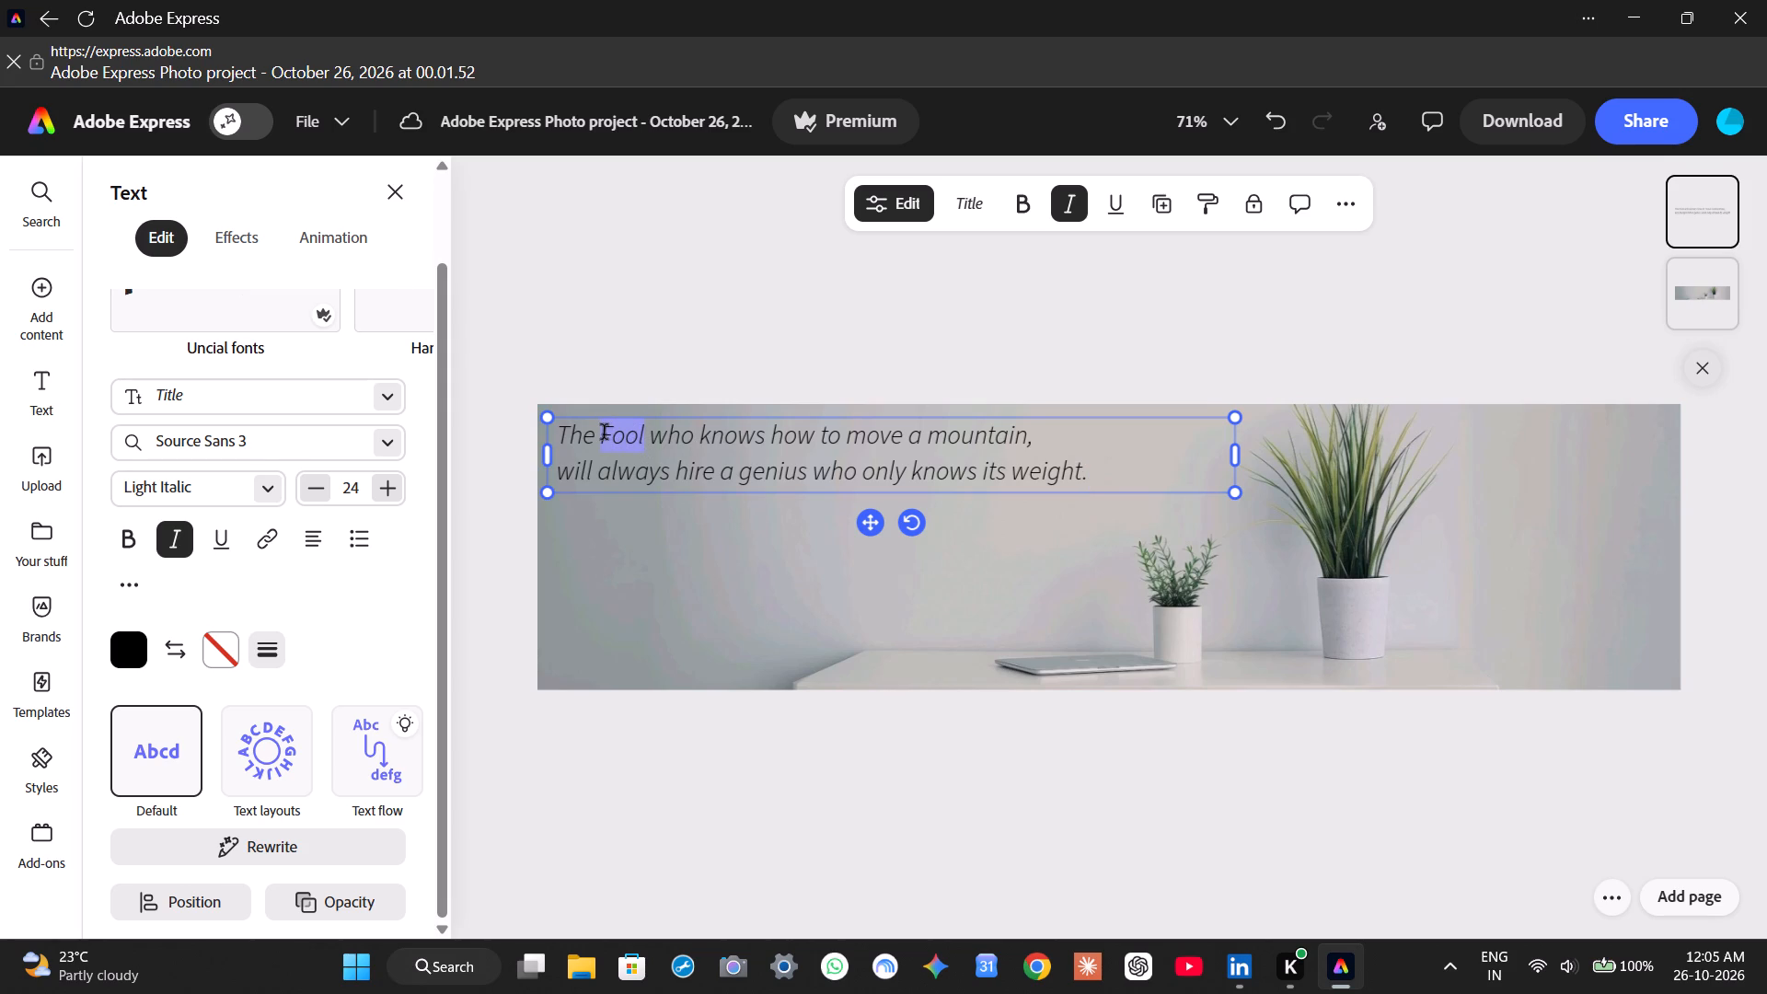
click(1034, 209)
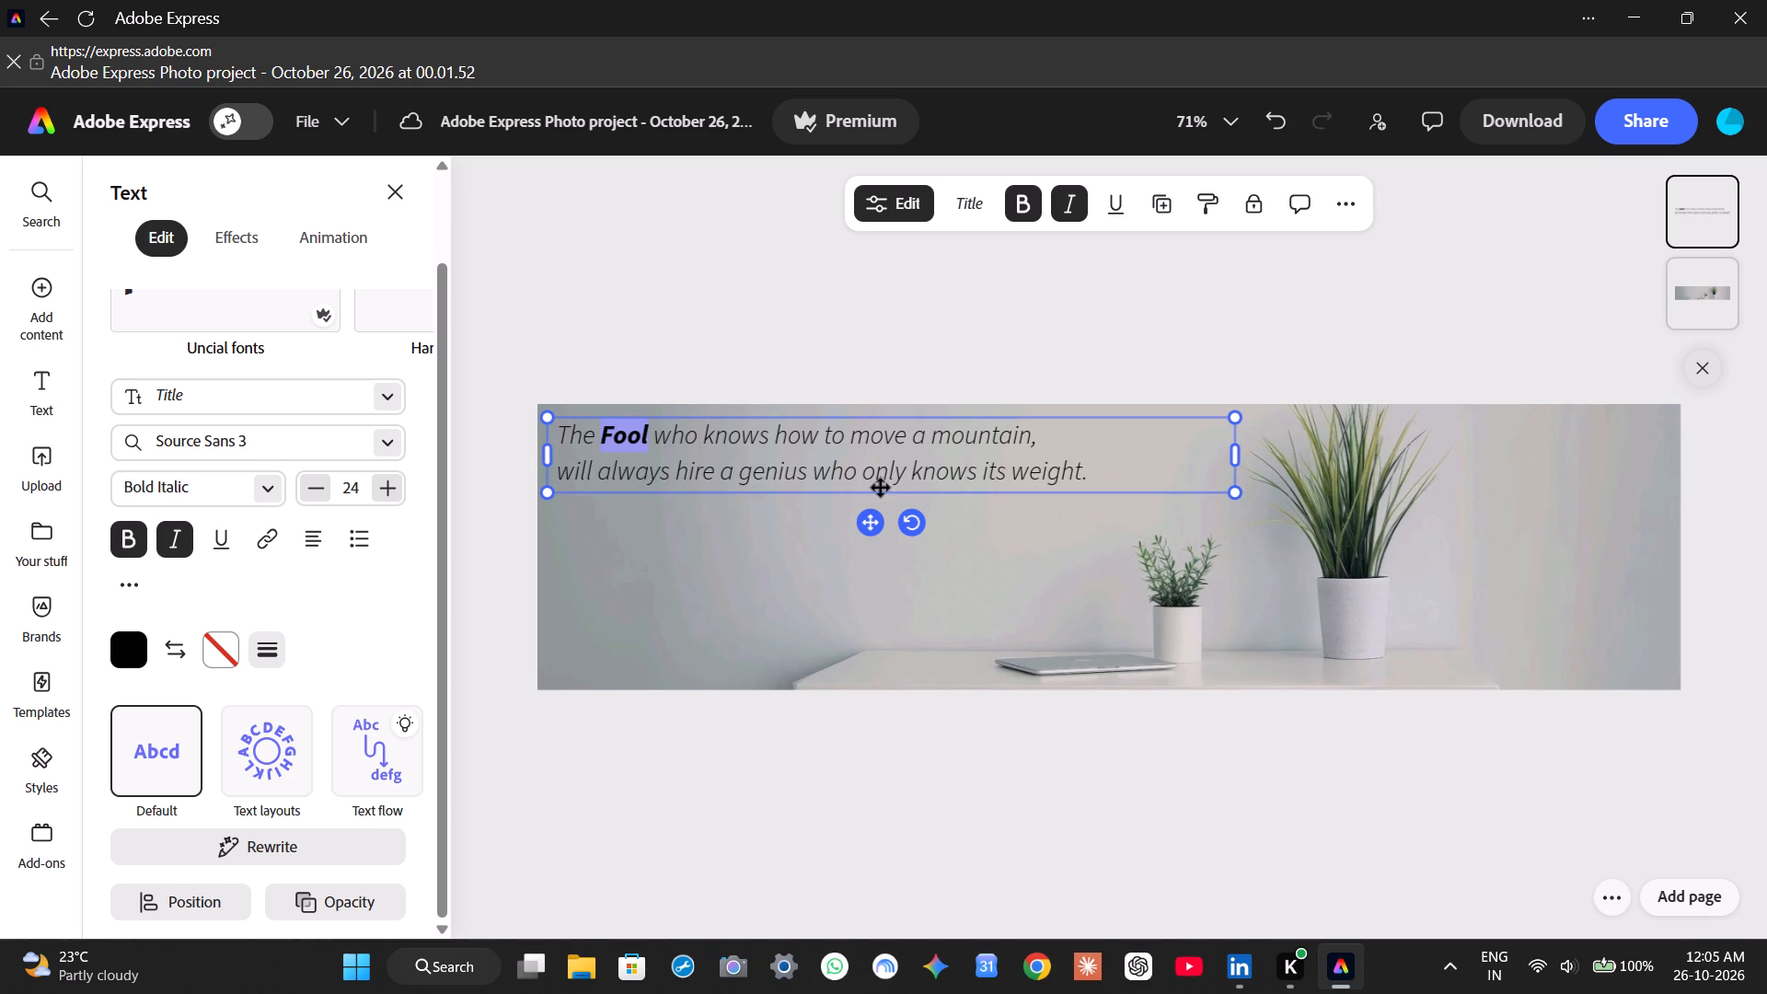
click(768, 471)
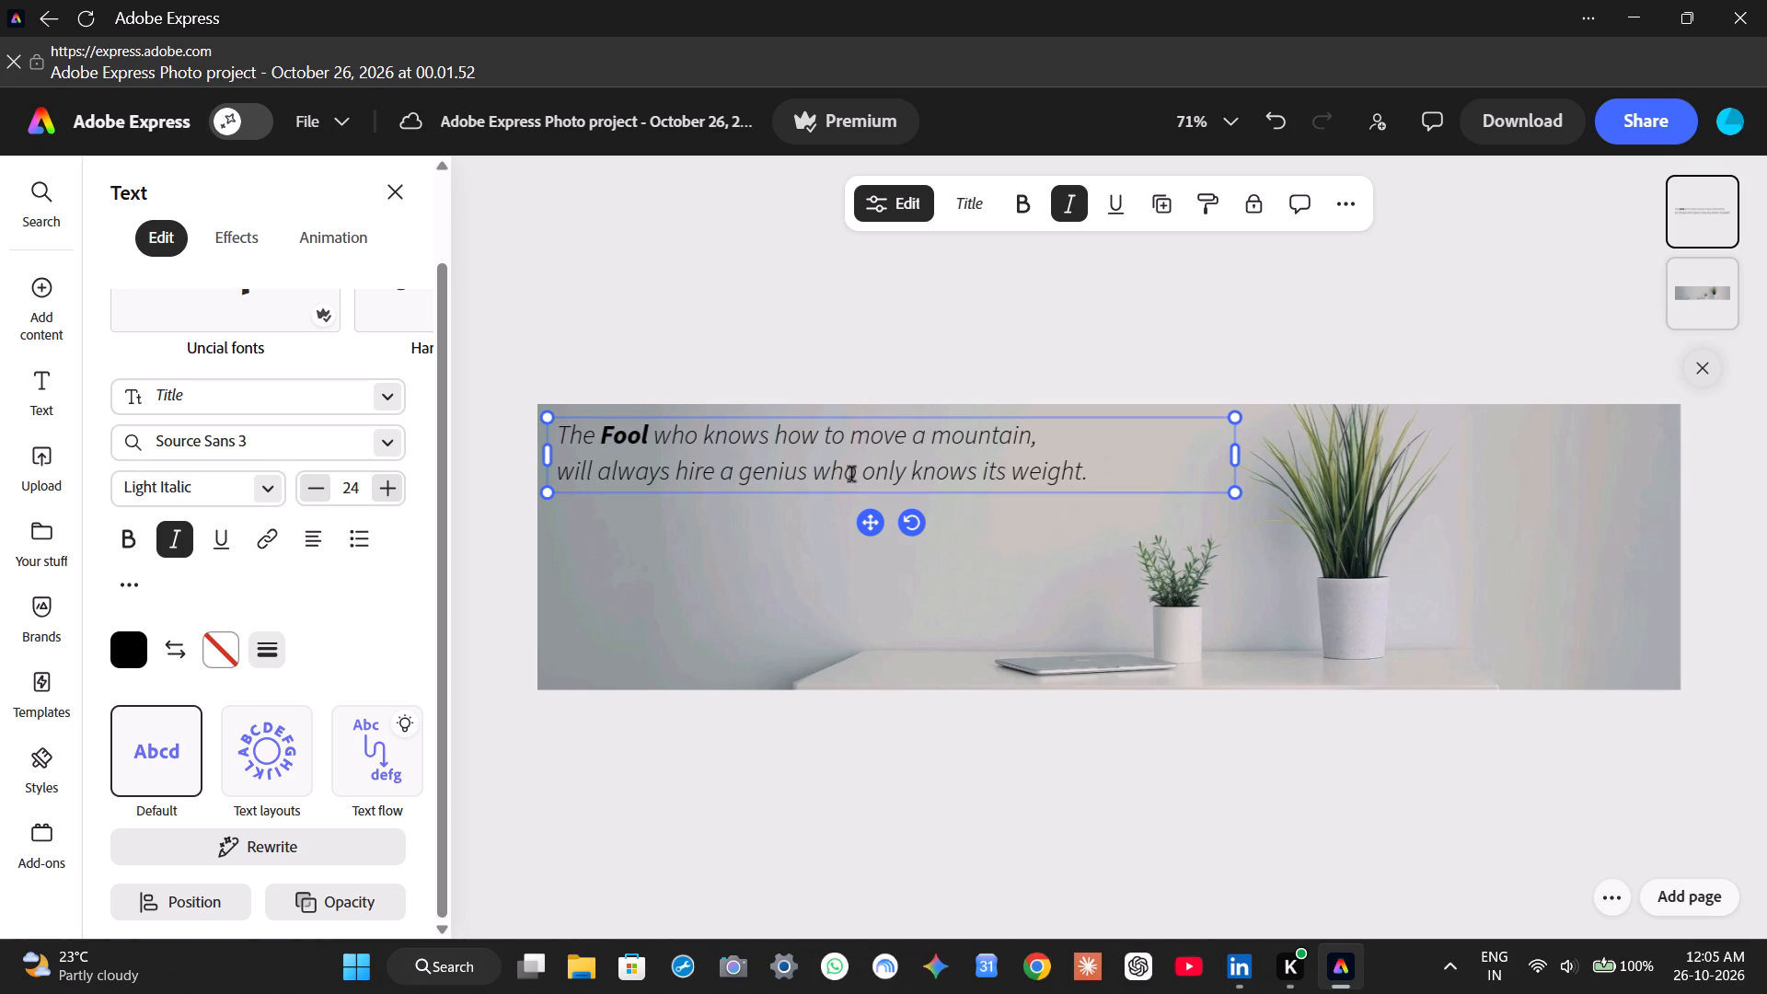
drag(740, 482, 803, 482)
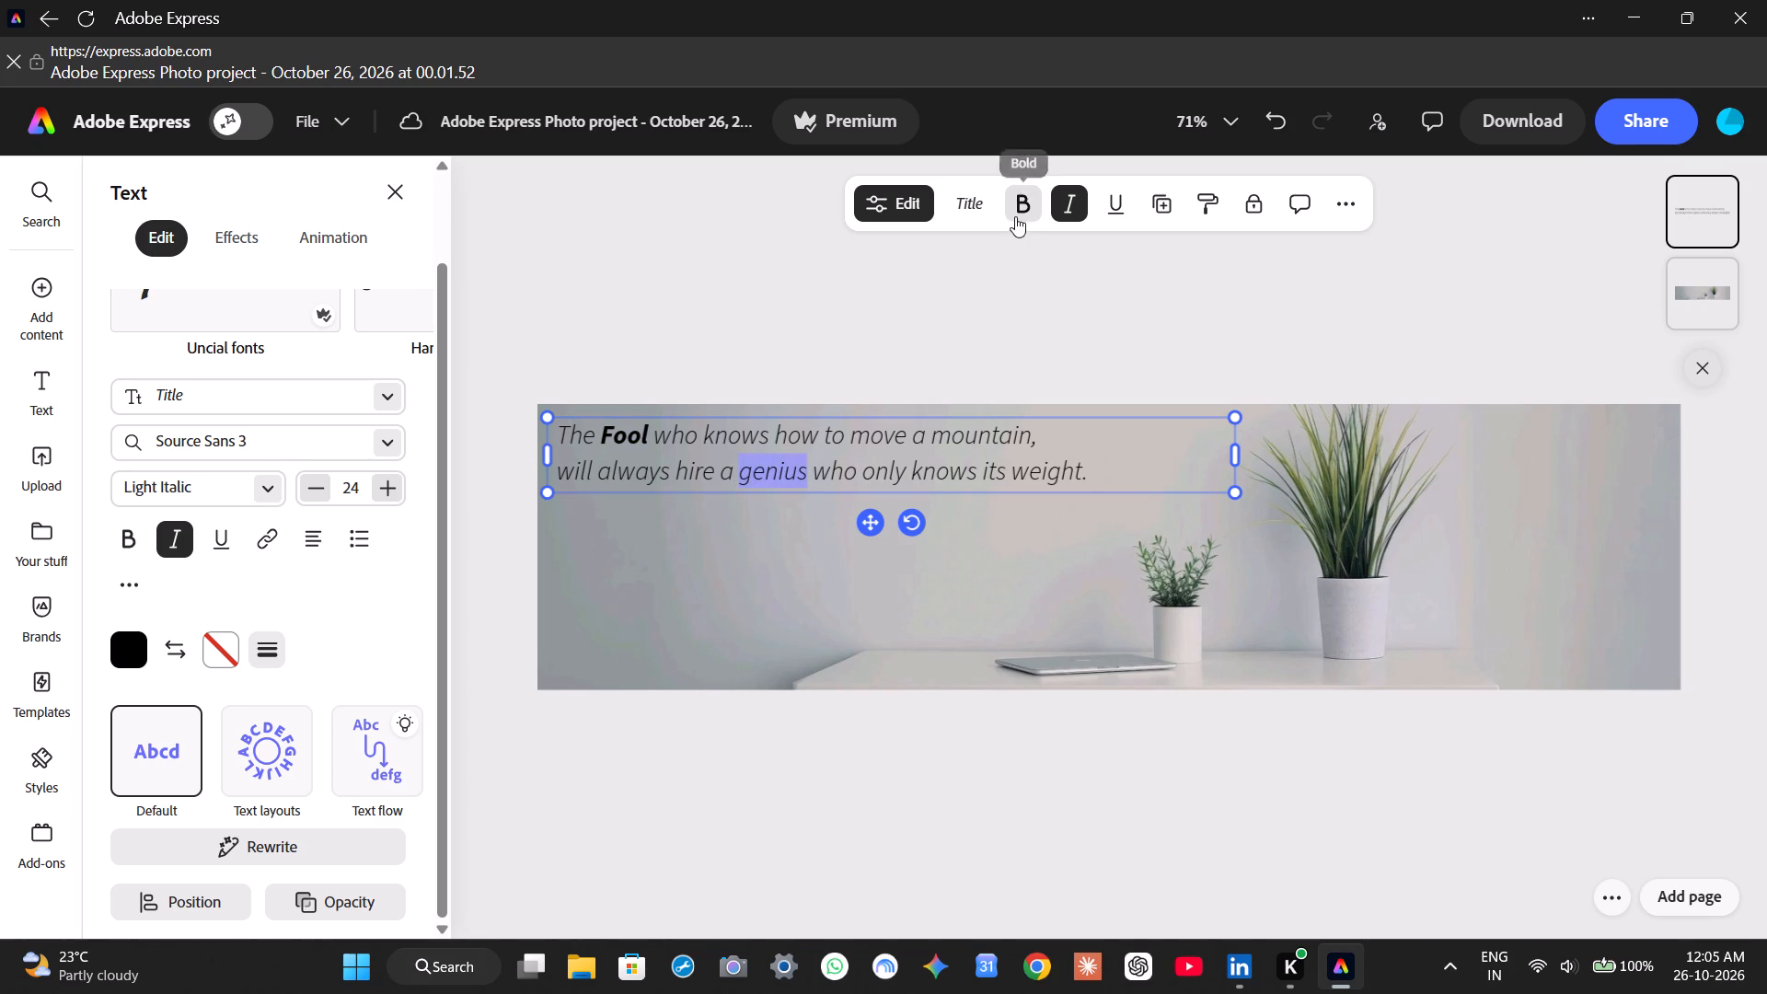
click(1017, 208)
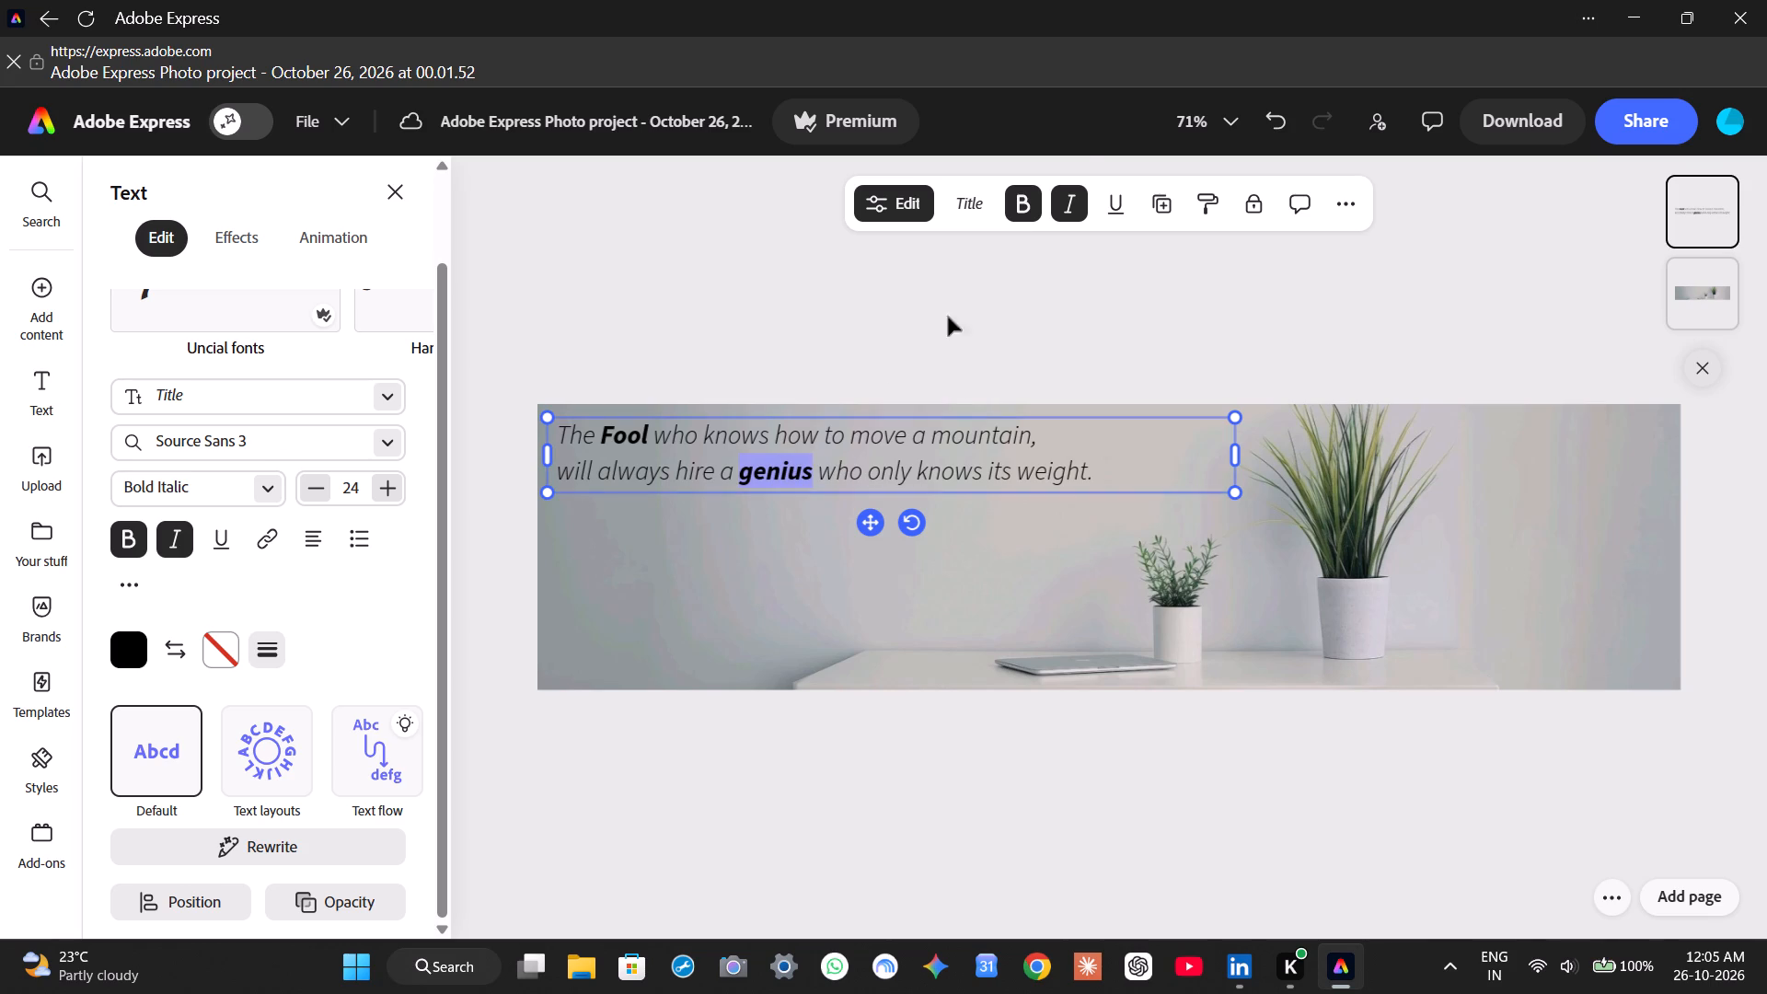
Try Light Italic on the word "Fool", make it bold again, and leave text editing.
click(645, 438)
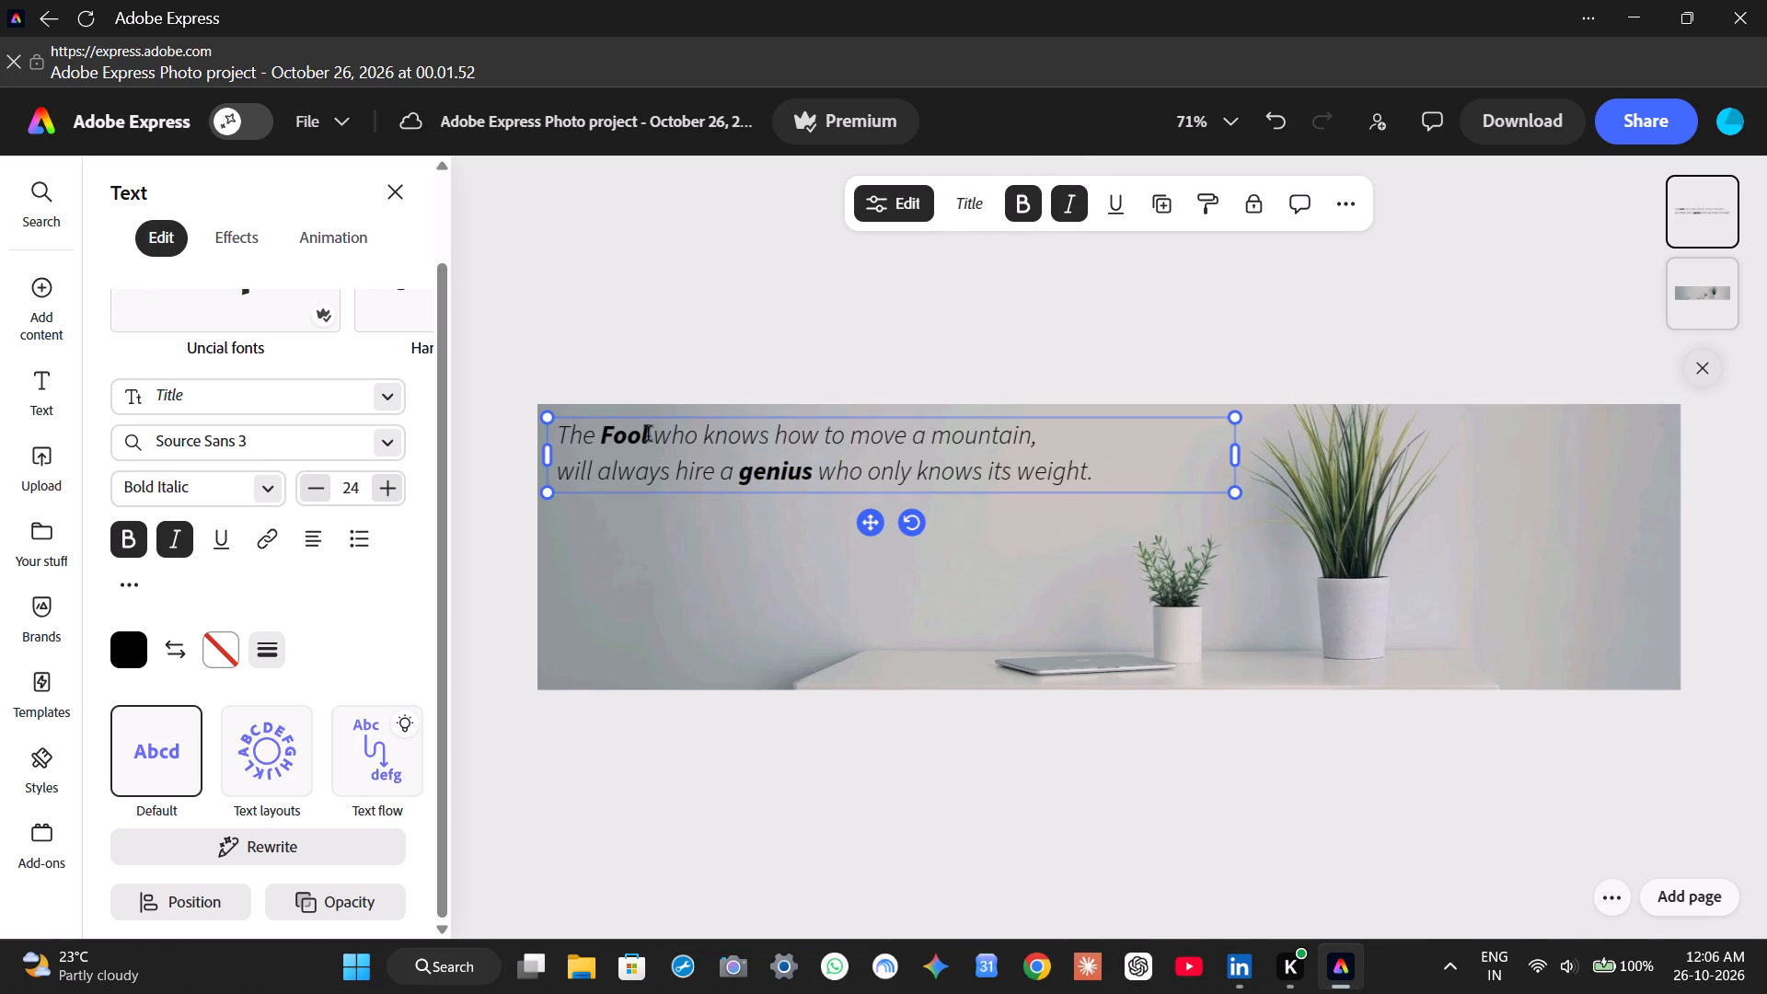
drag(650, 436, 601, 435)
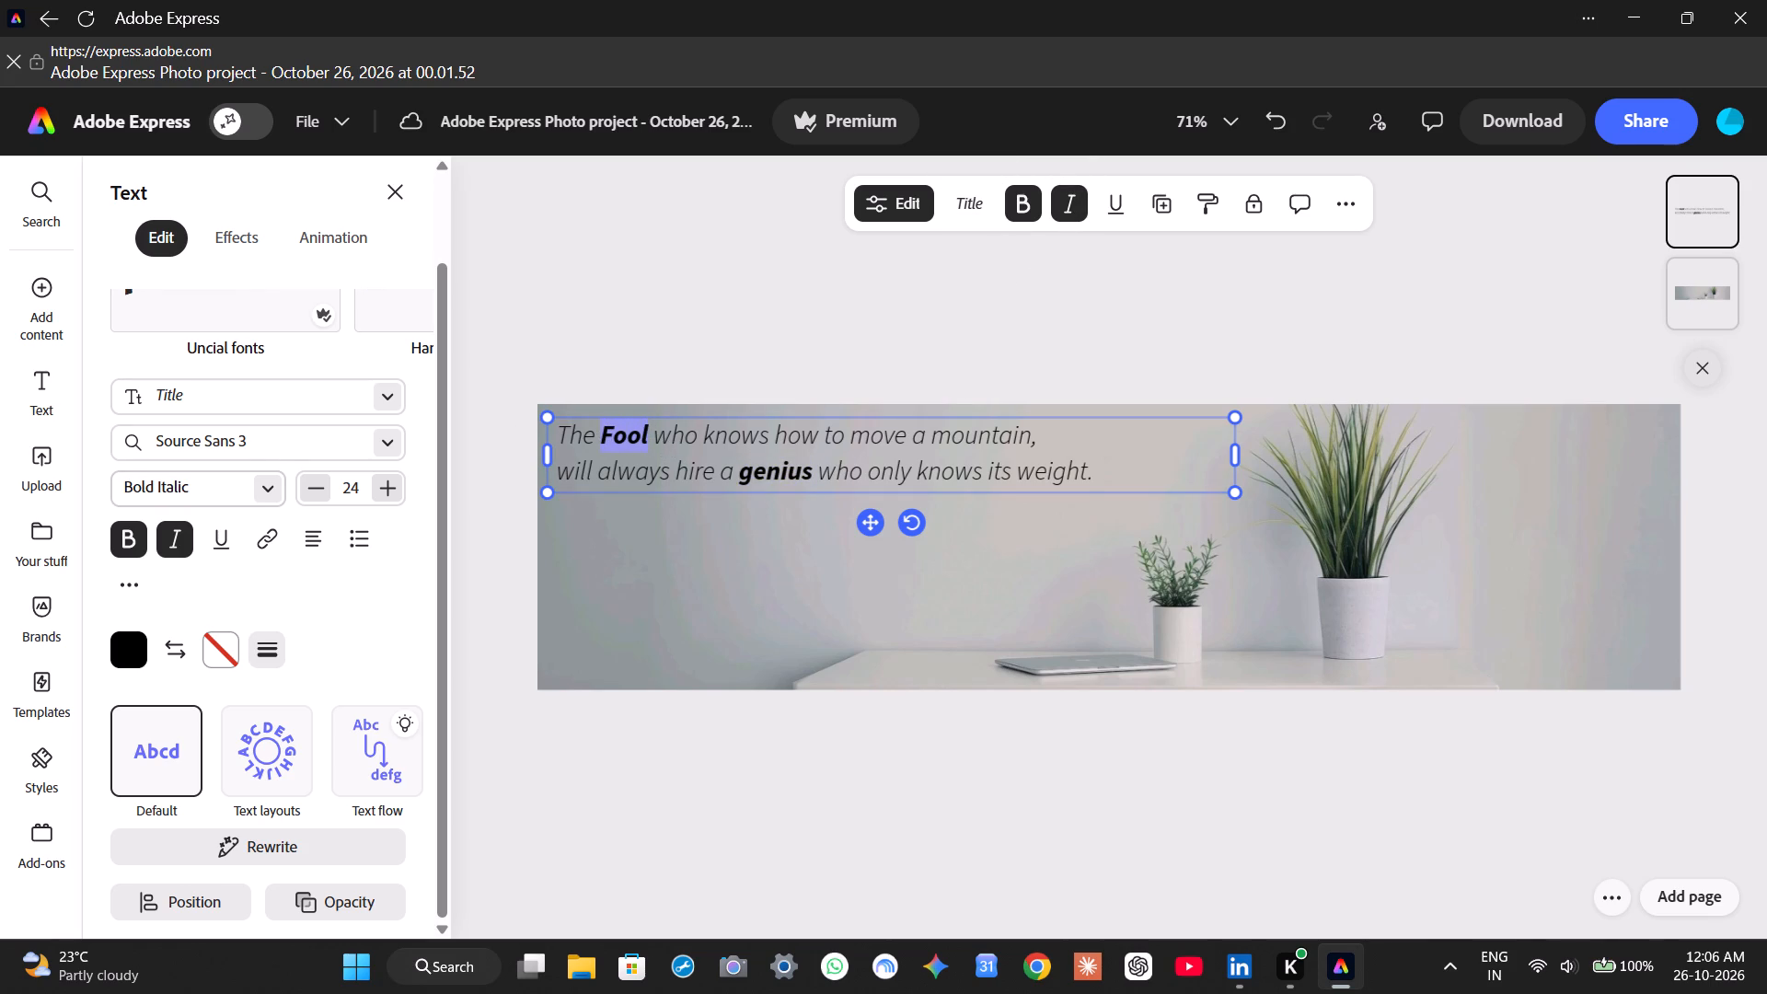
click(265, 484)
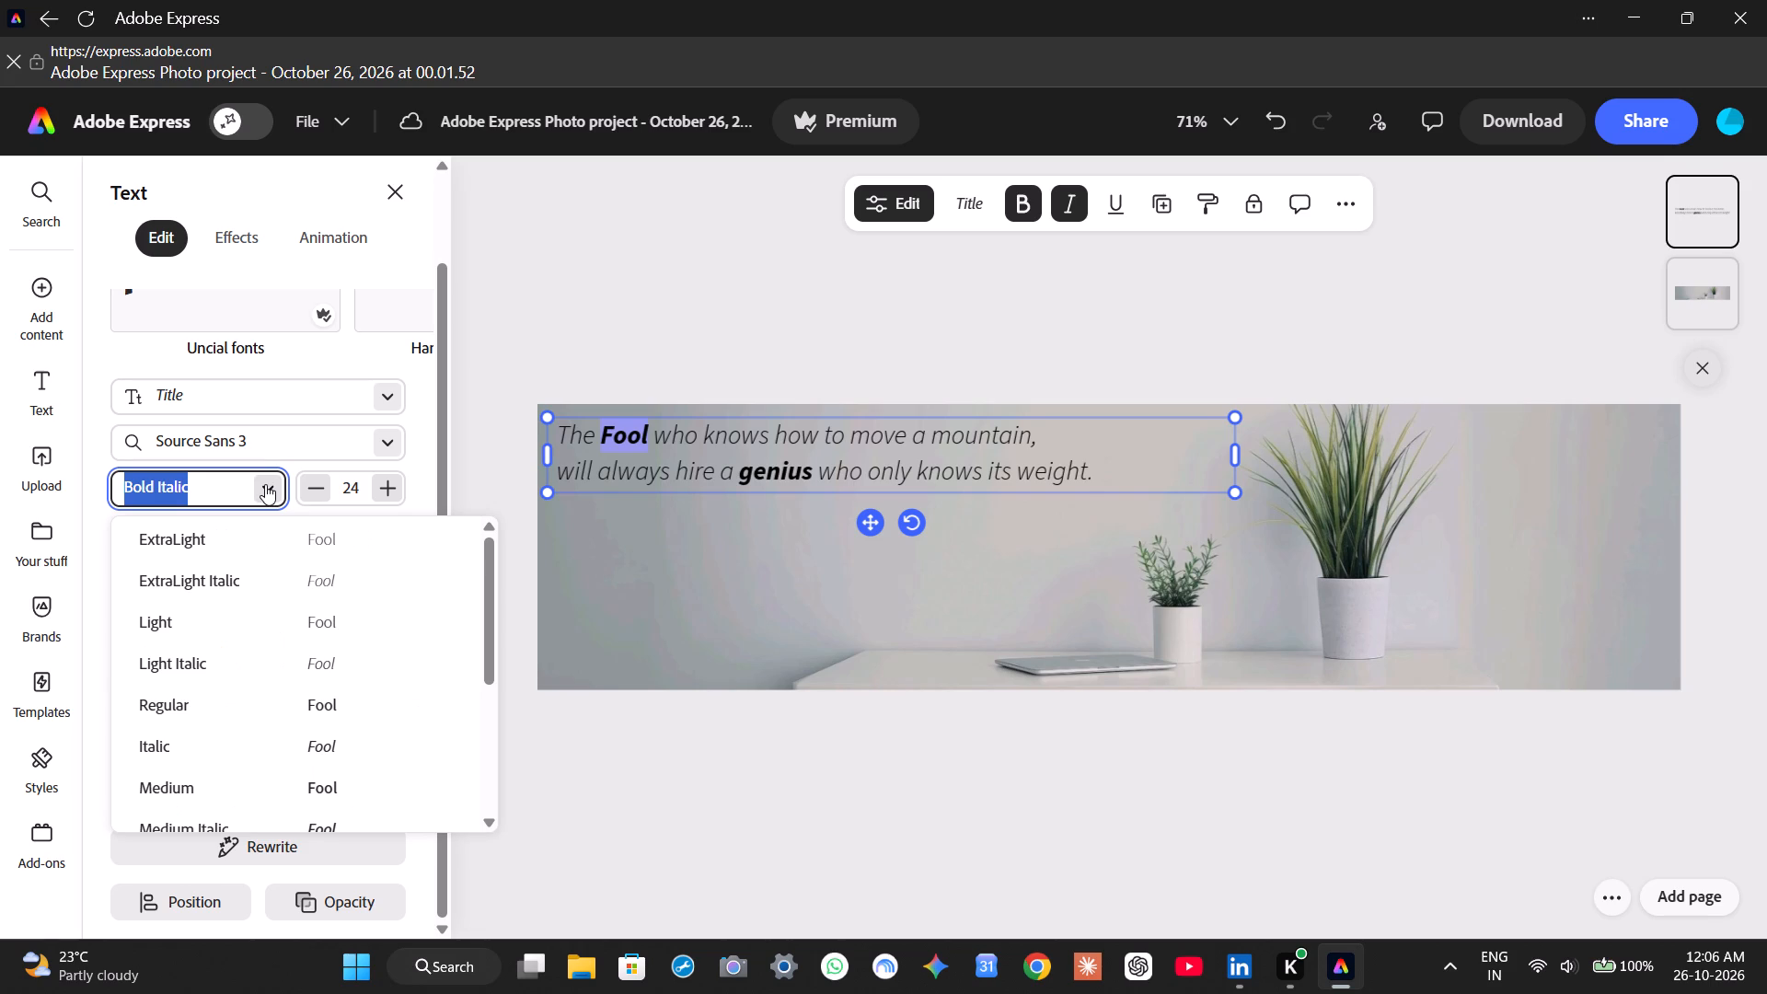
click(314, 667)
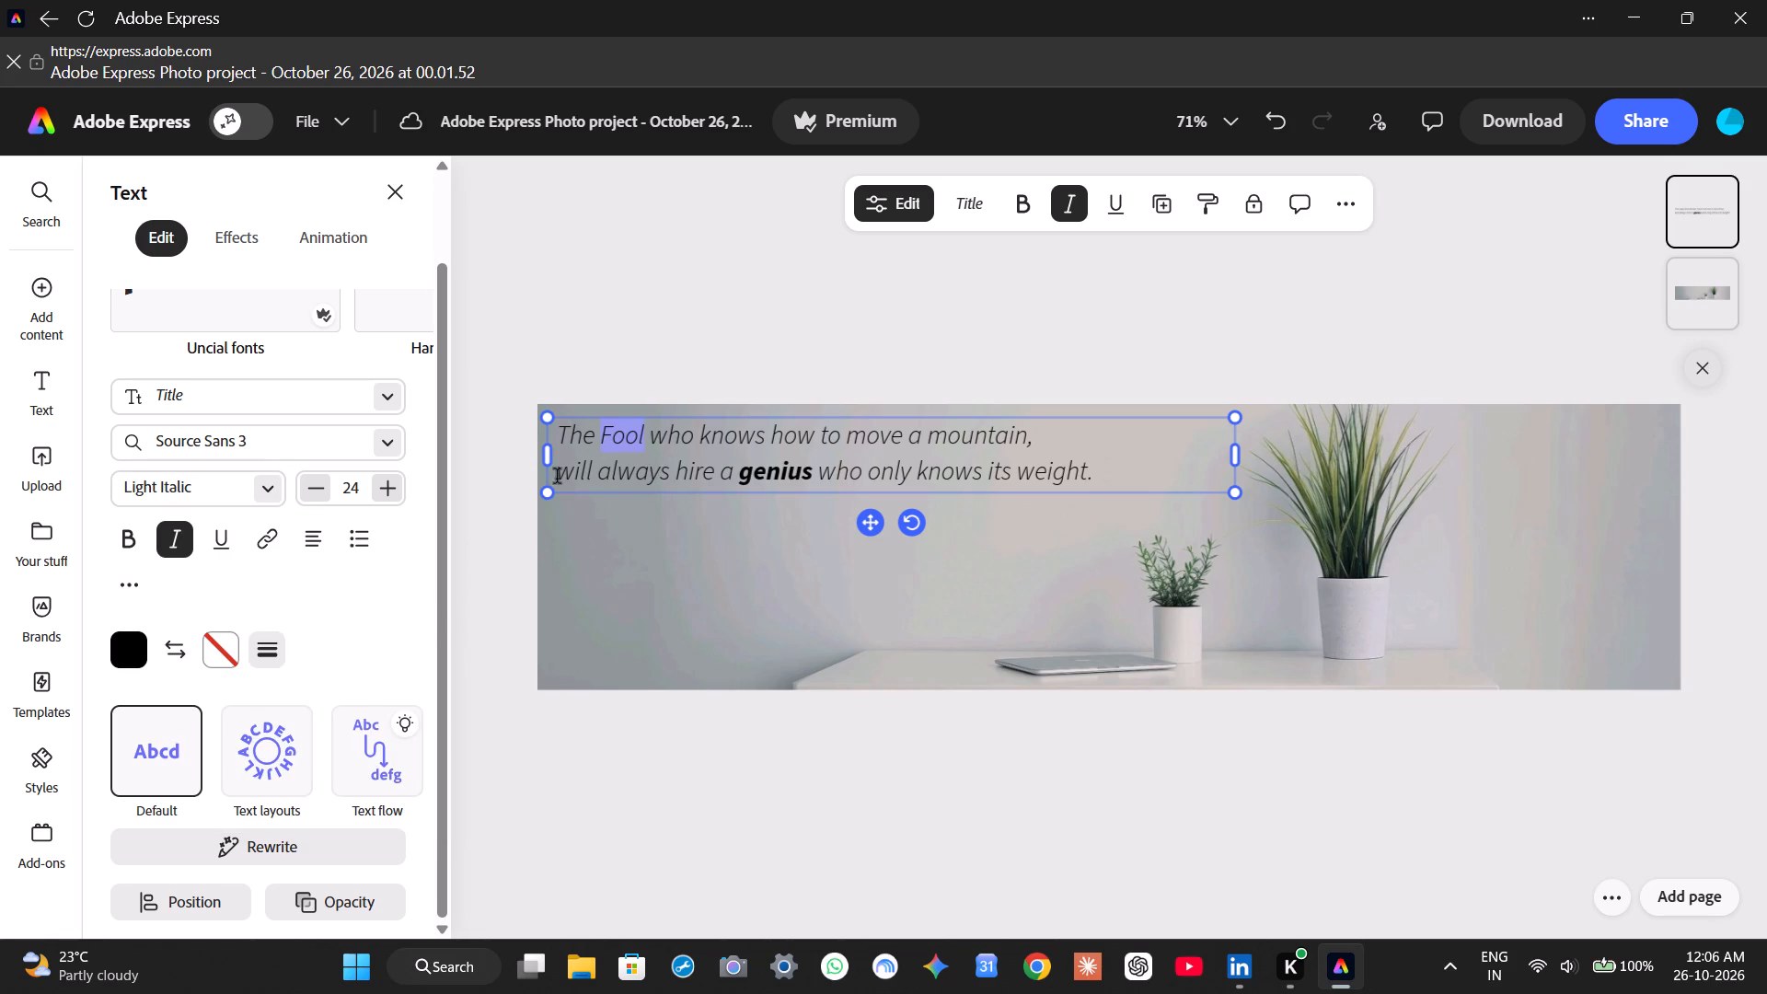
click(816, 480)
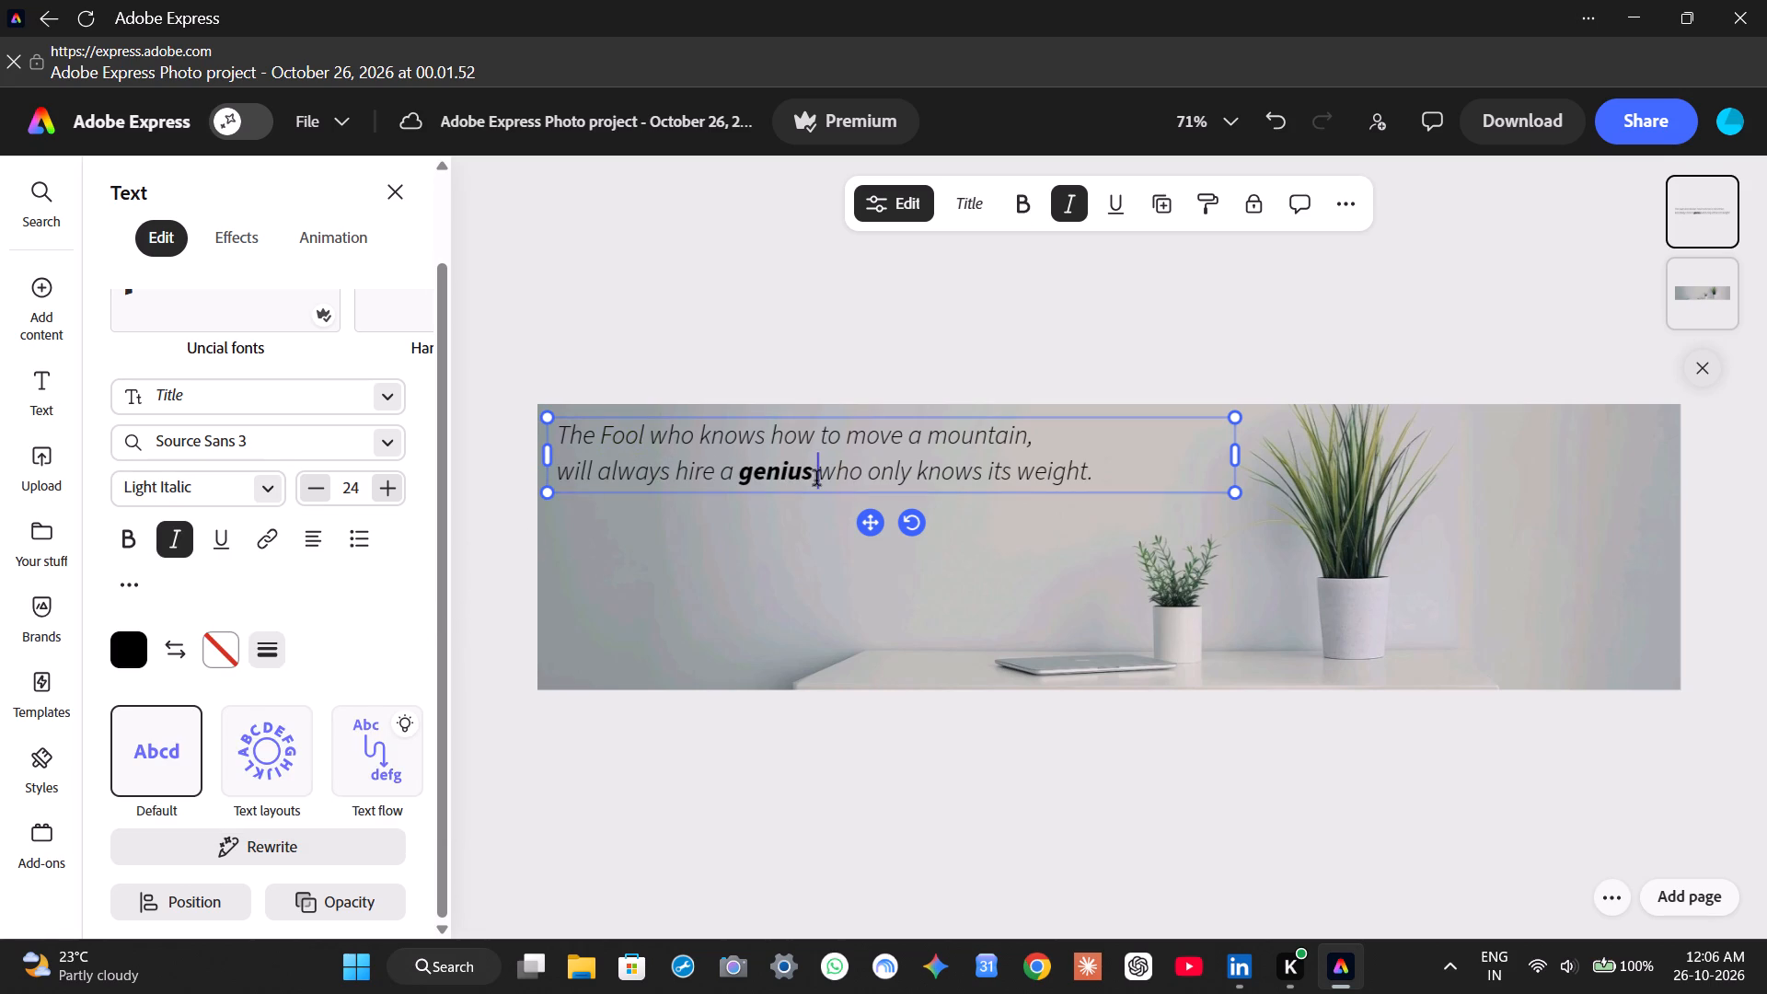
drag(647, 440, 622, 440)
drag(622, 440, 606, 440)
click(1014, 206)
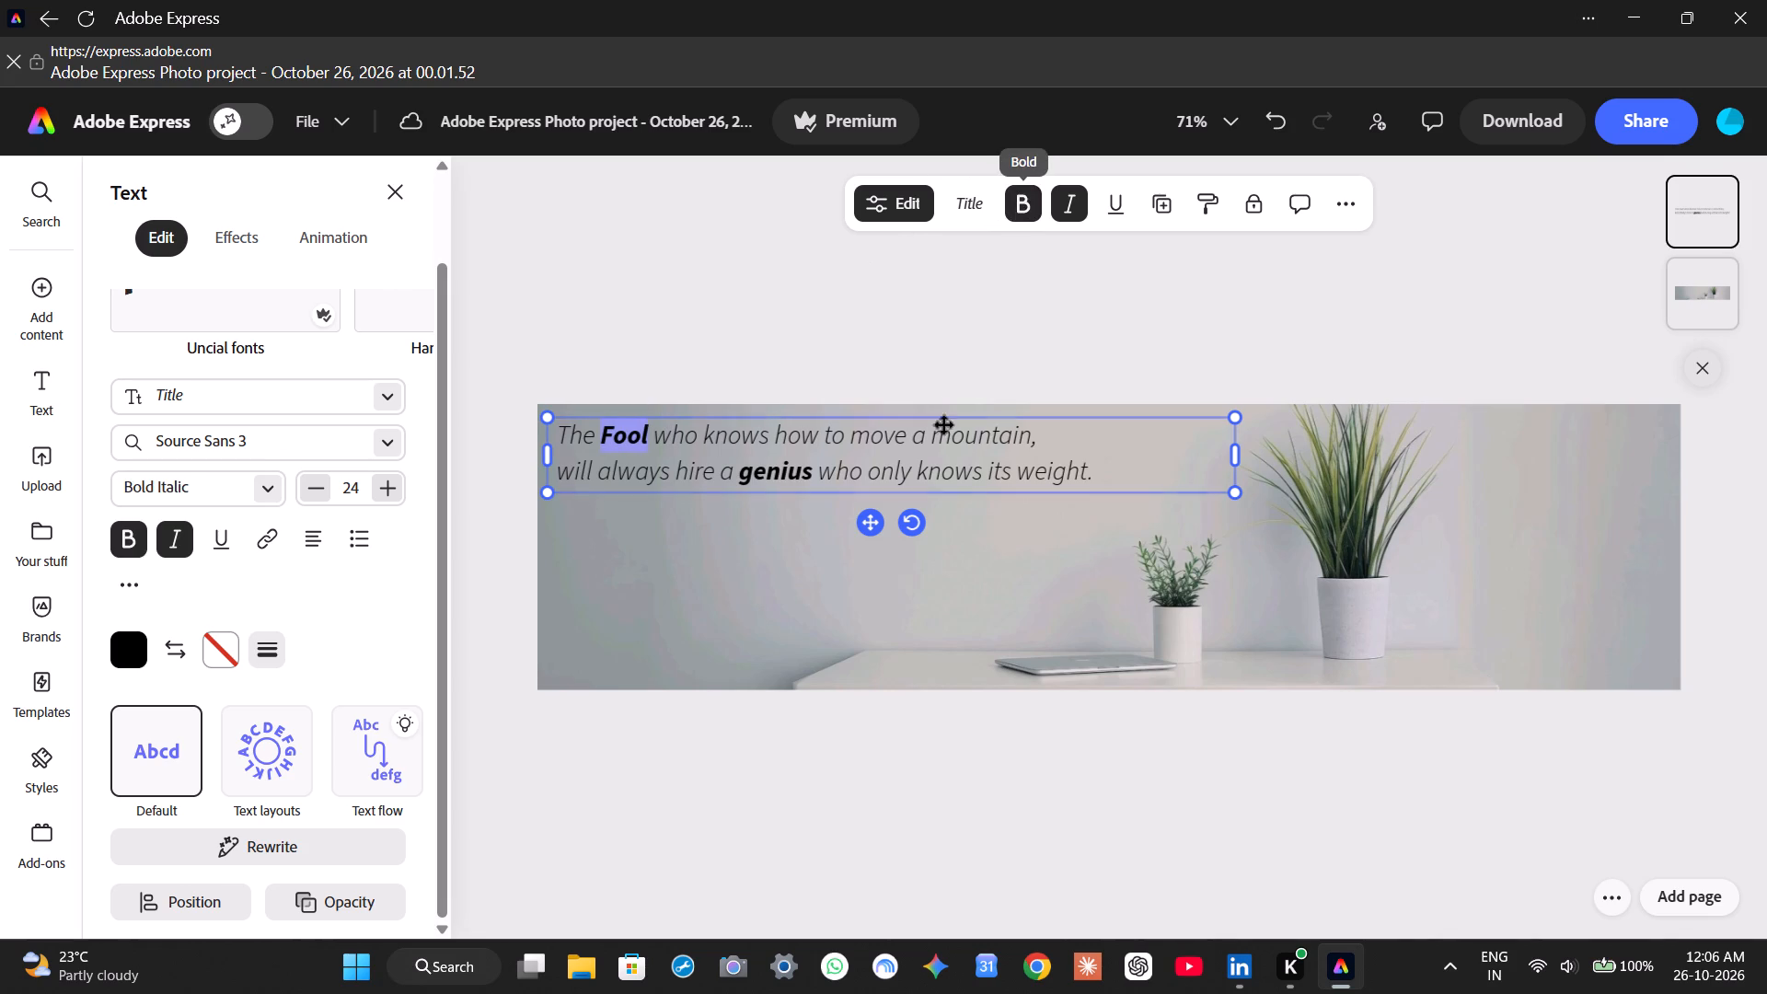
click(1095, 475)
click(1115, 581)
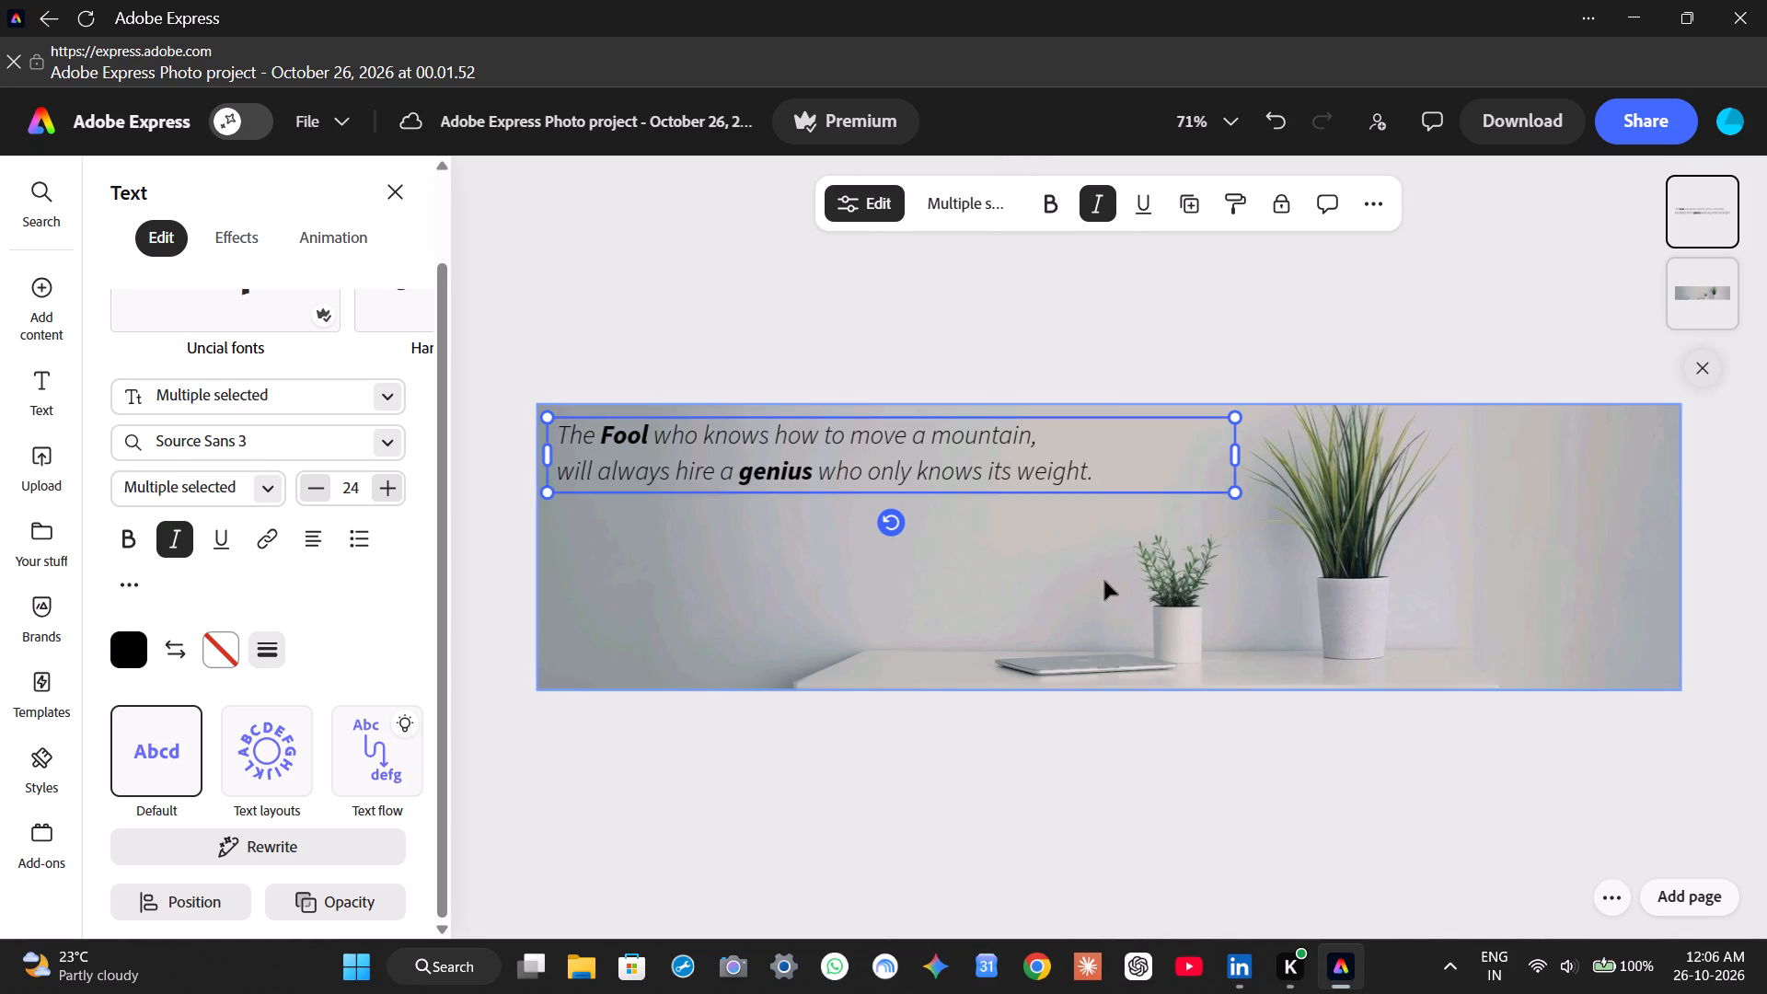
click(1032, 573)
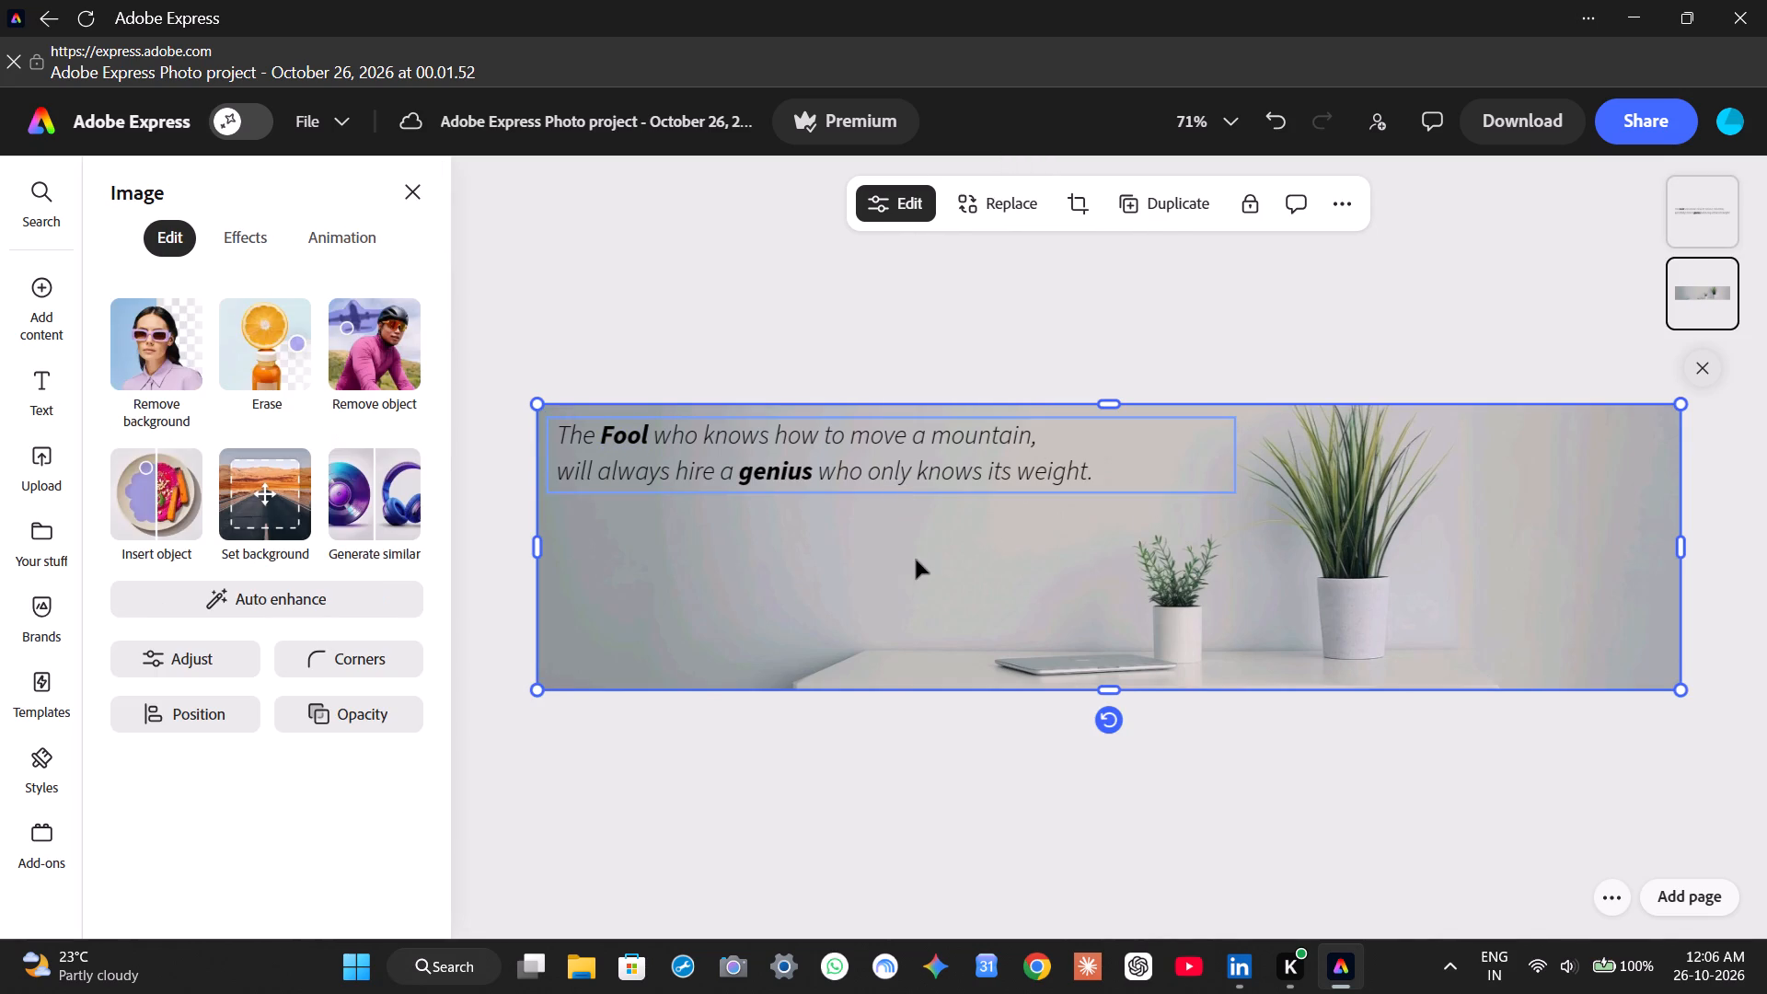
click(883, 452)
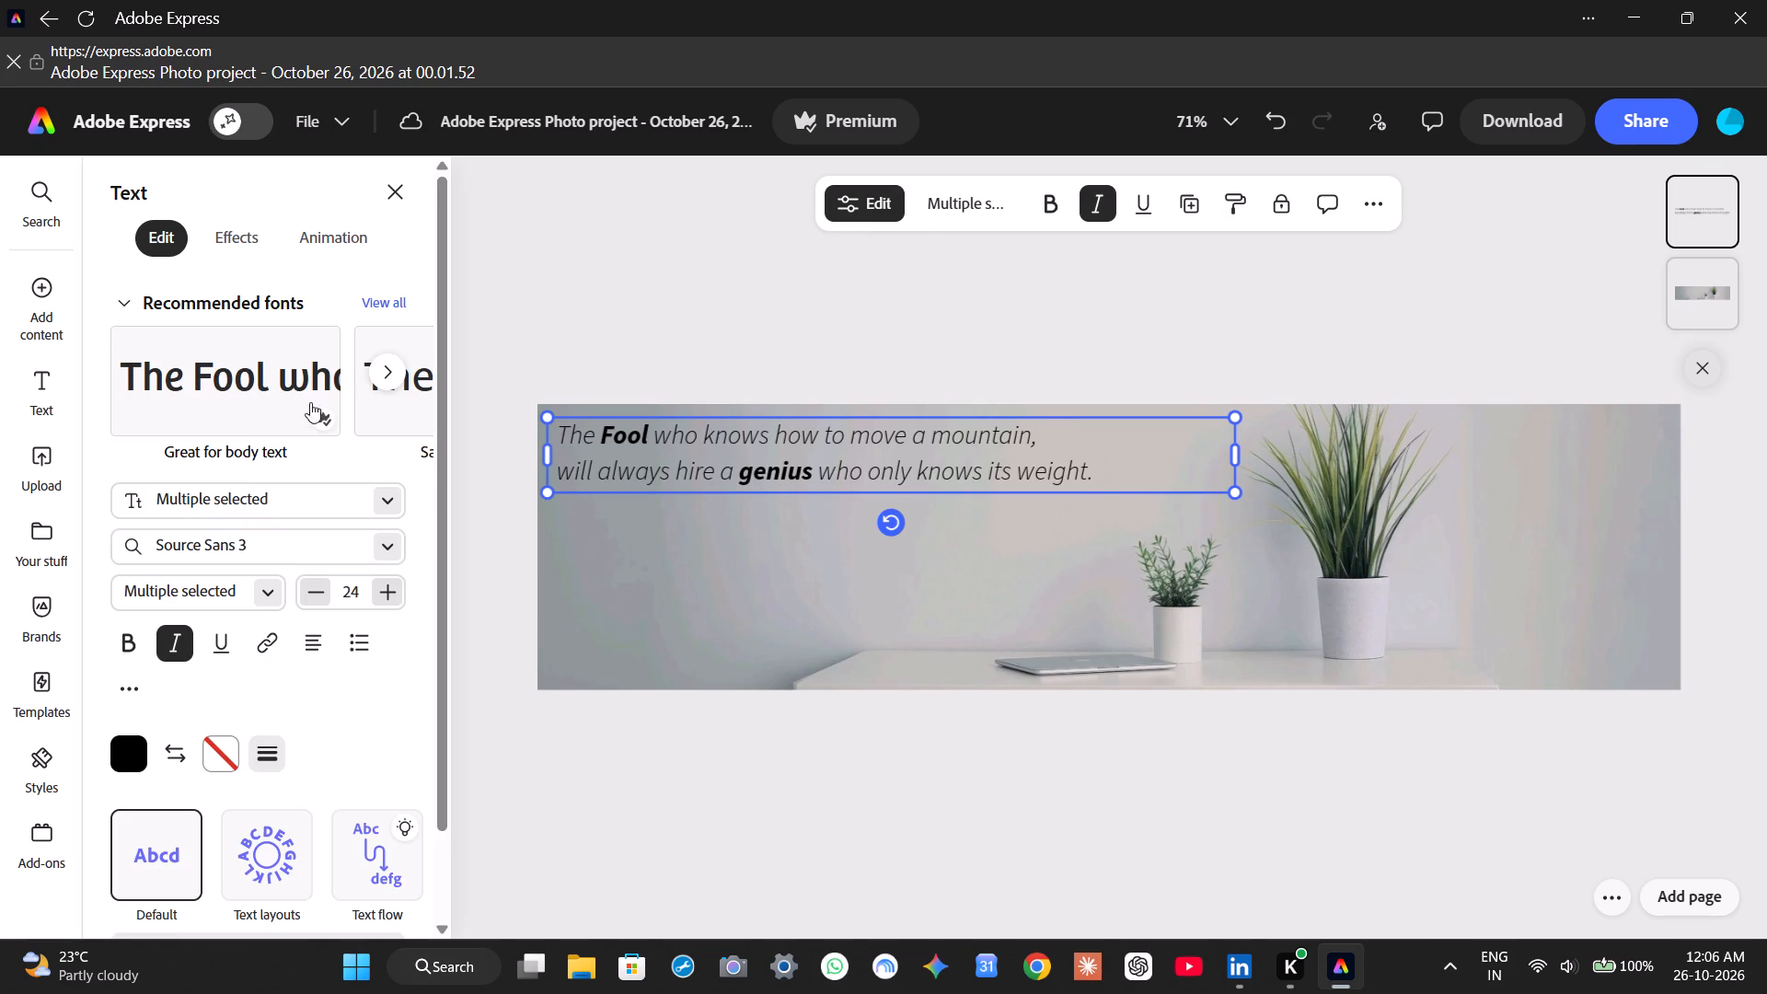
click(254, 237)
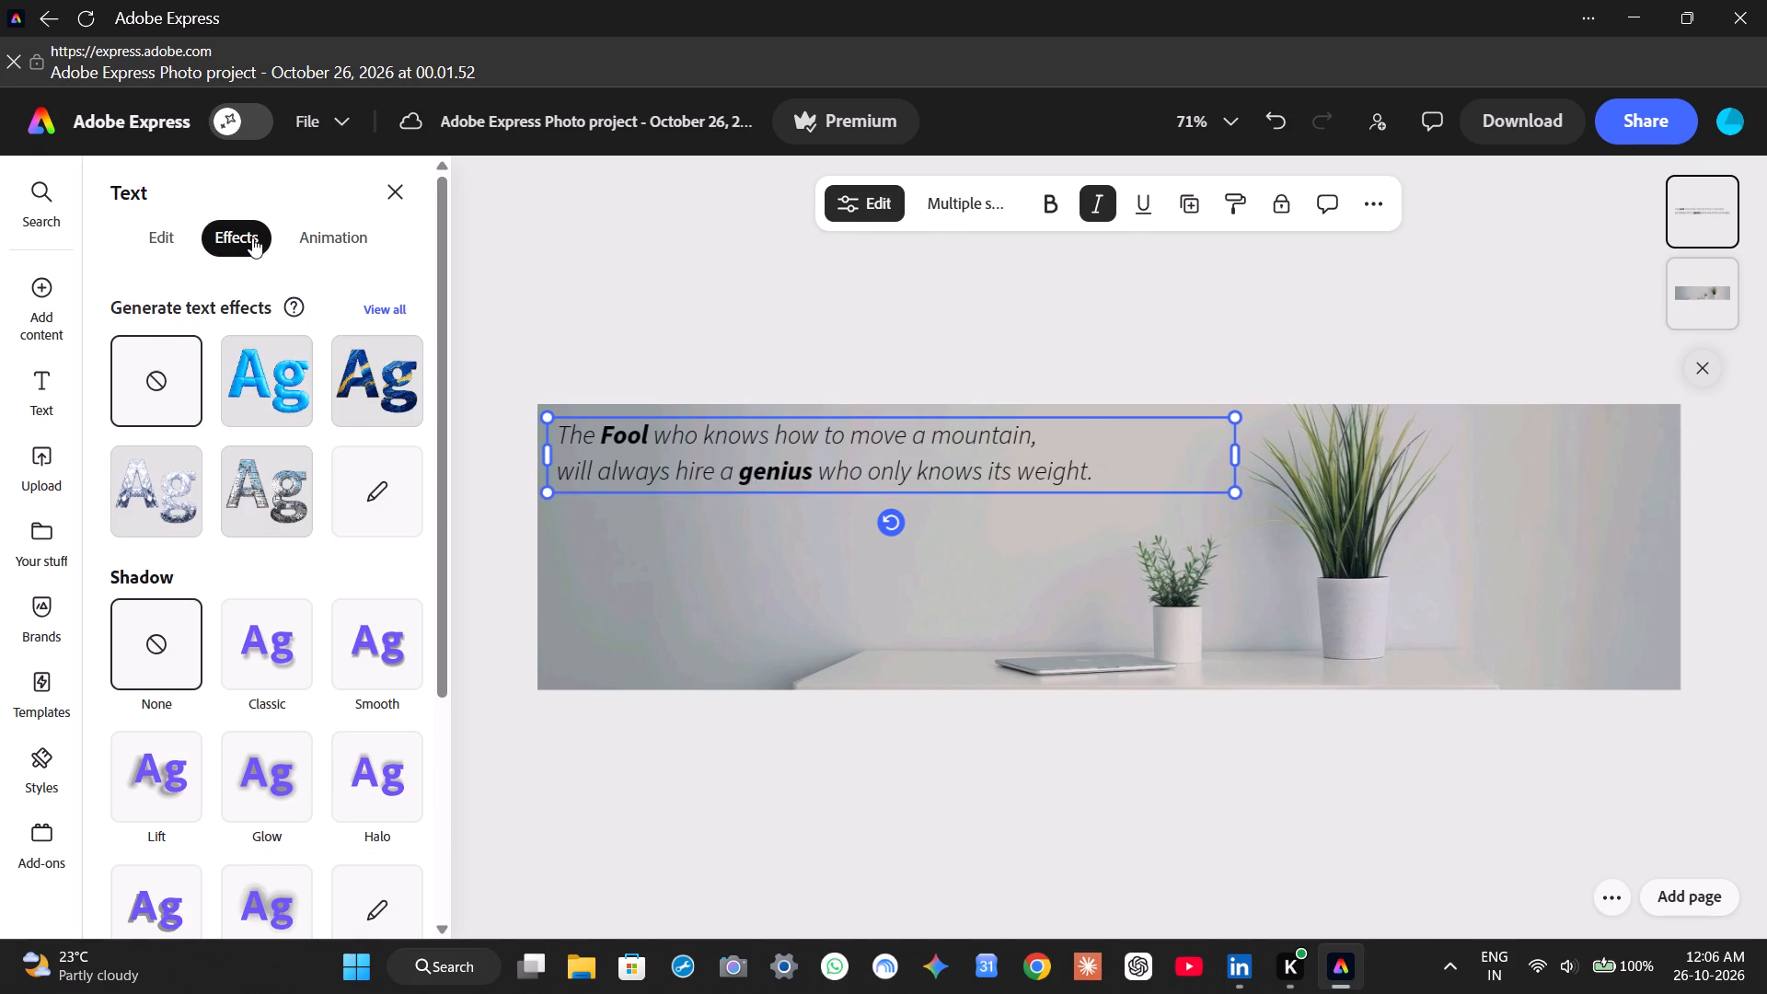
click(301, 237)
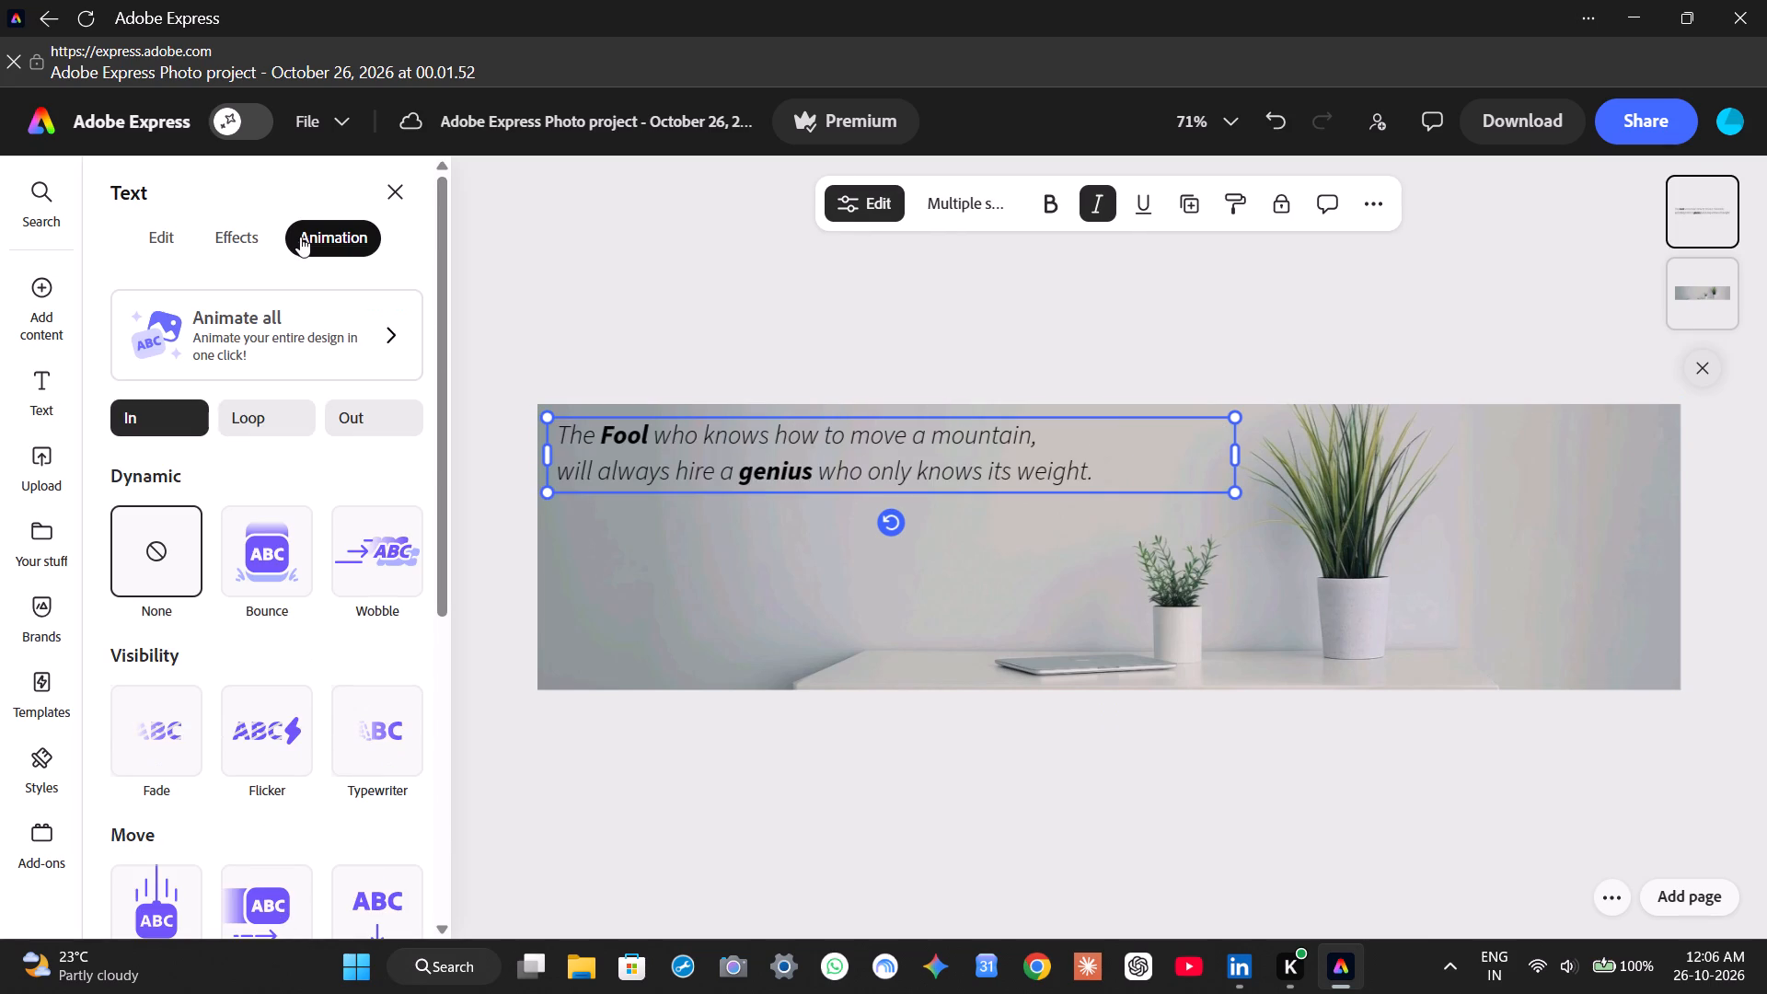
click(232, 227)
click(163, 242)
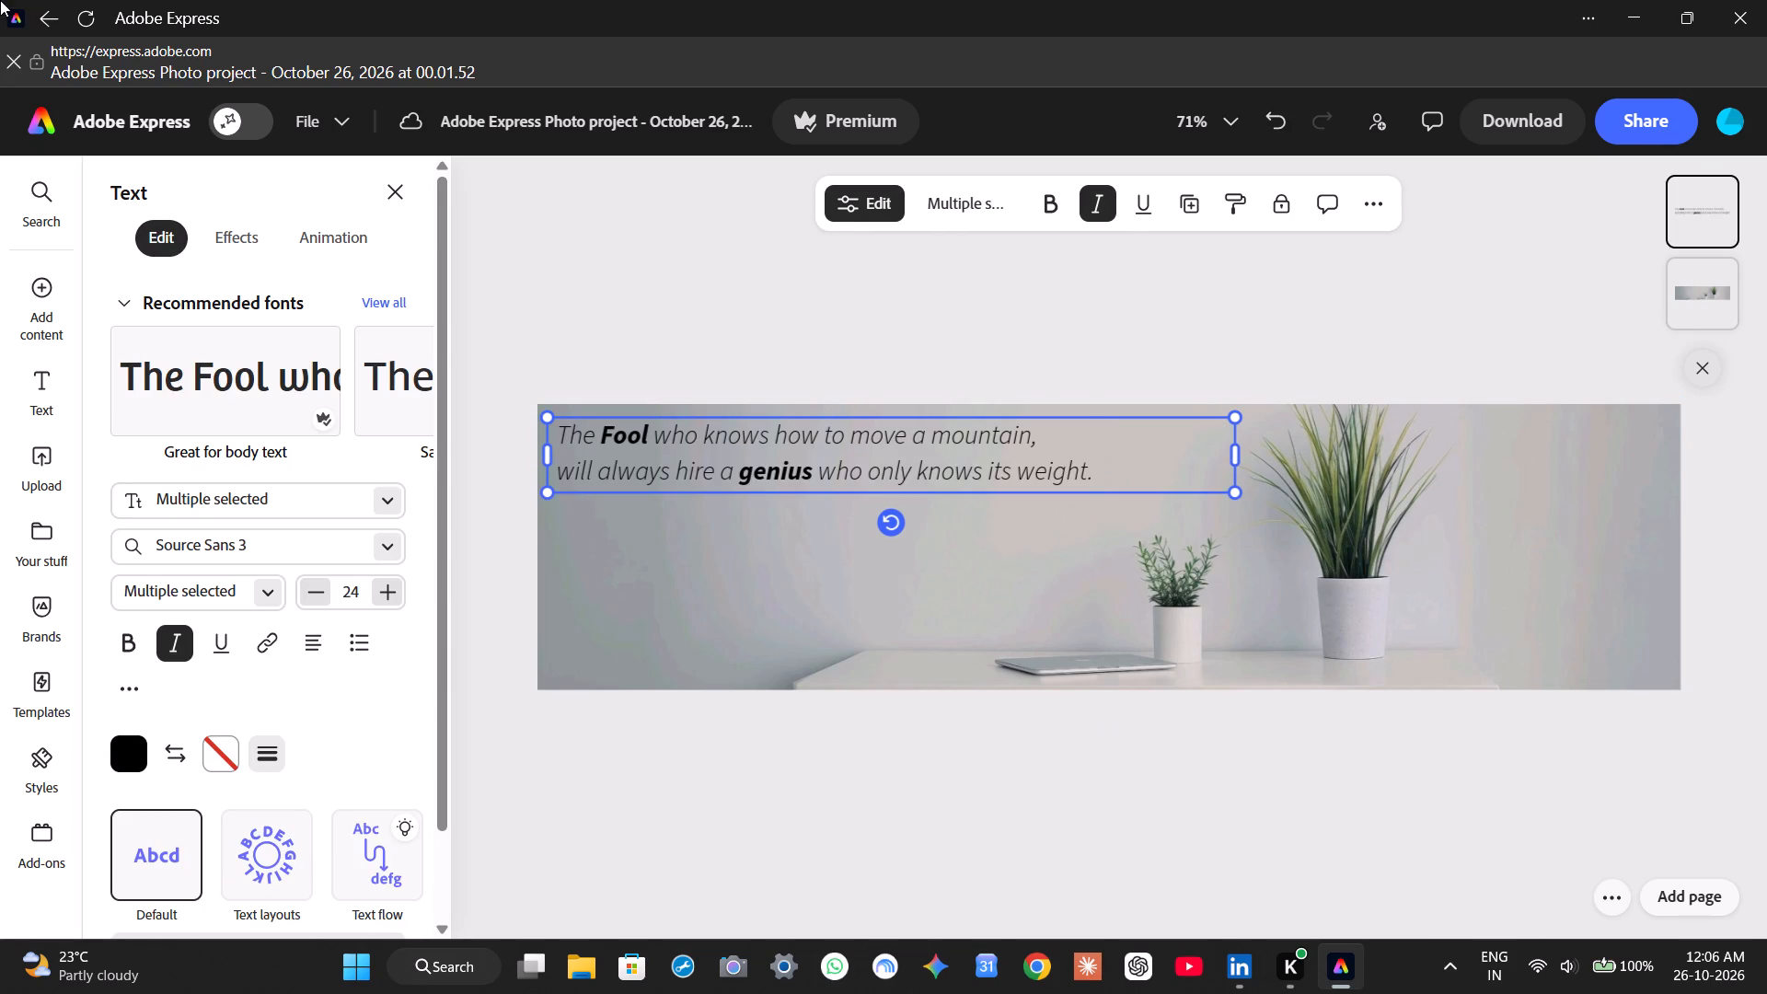
Browse the recommended fonts, apply Source Sans Pro Light Italic from the similar fonts to the whole quote, and try to undo it.
click(392, 502)
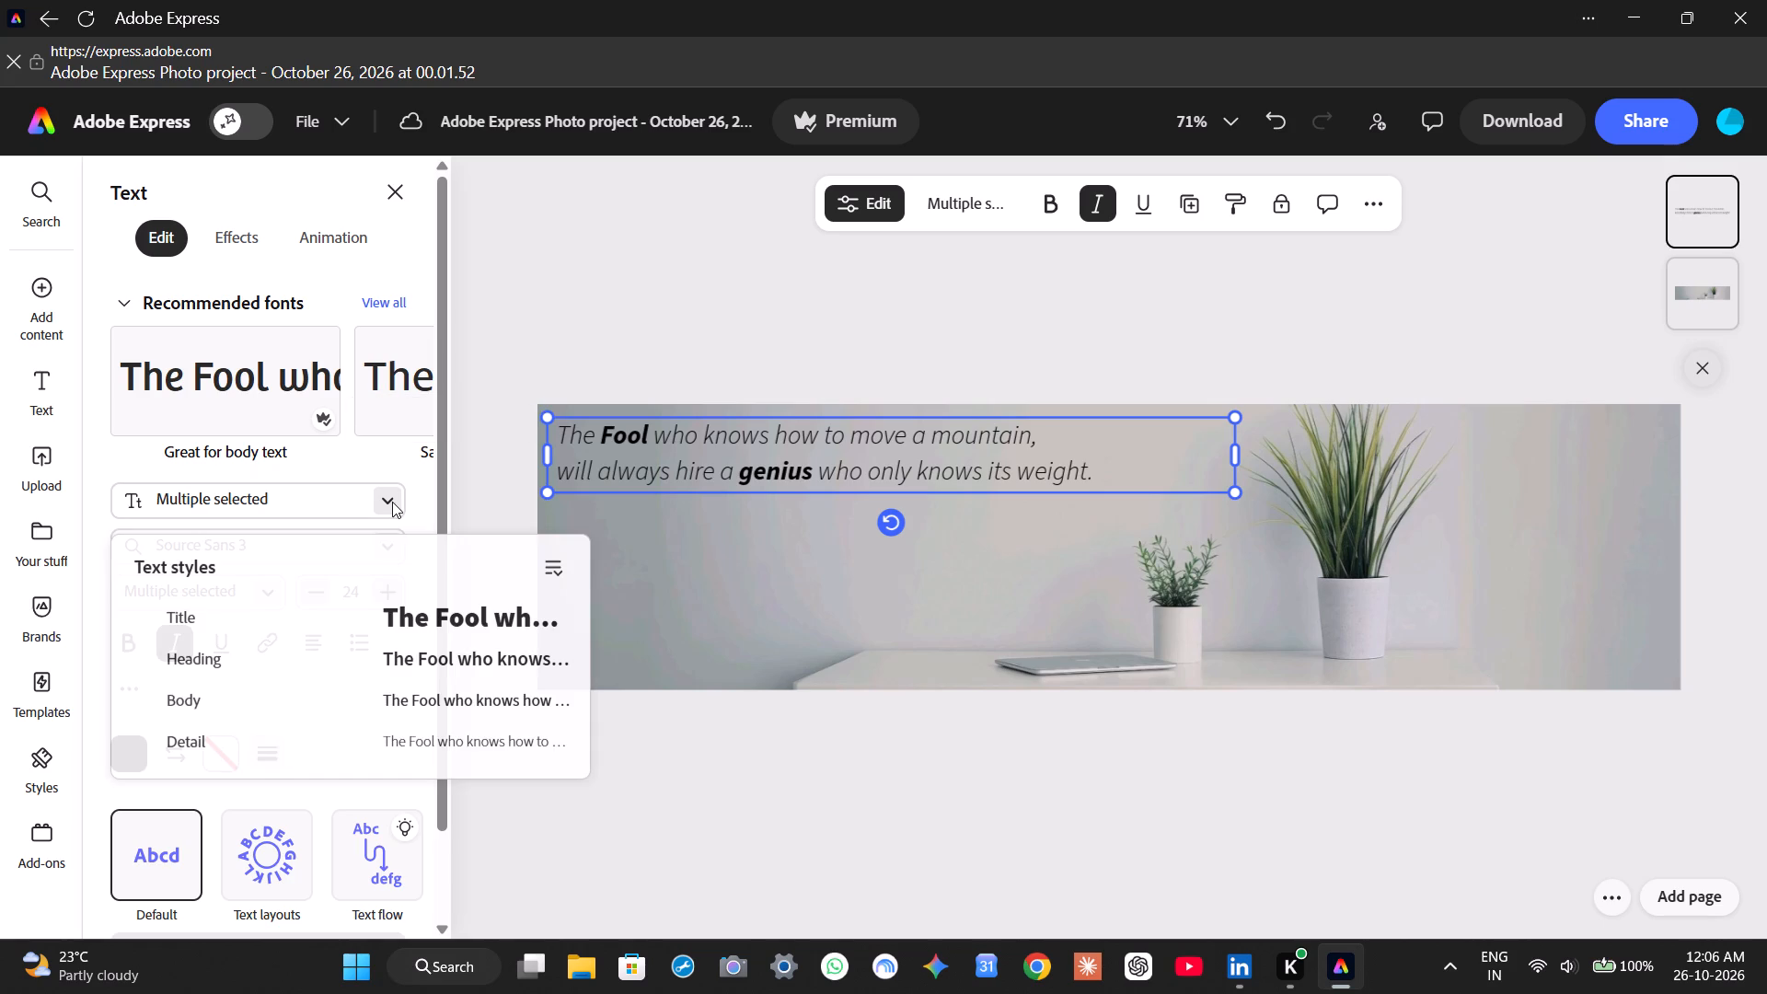
click(392, 502)
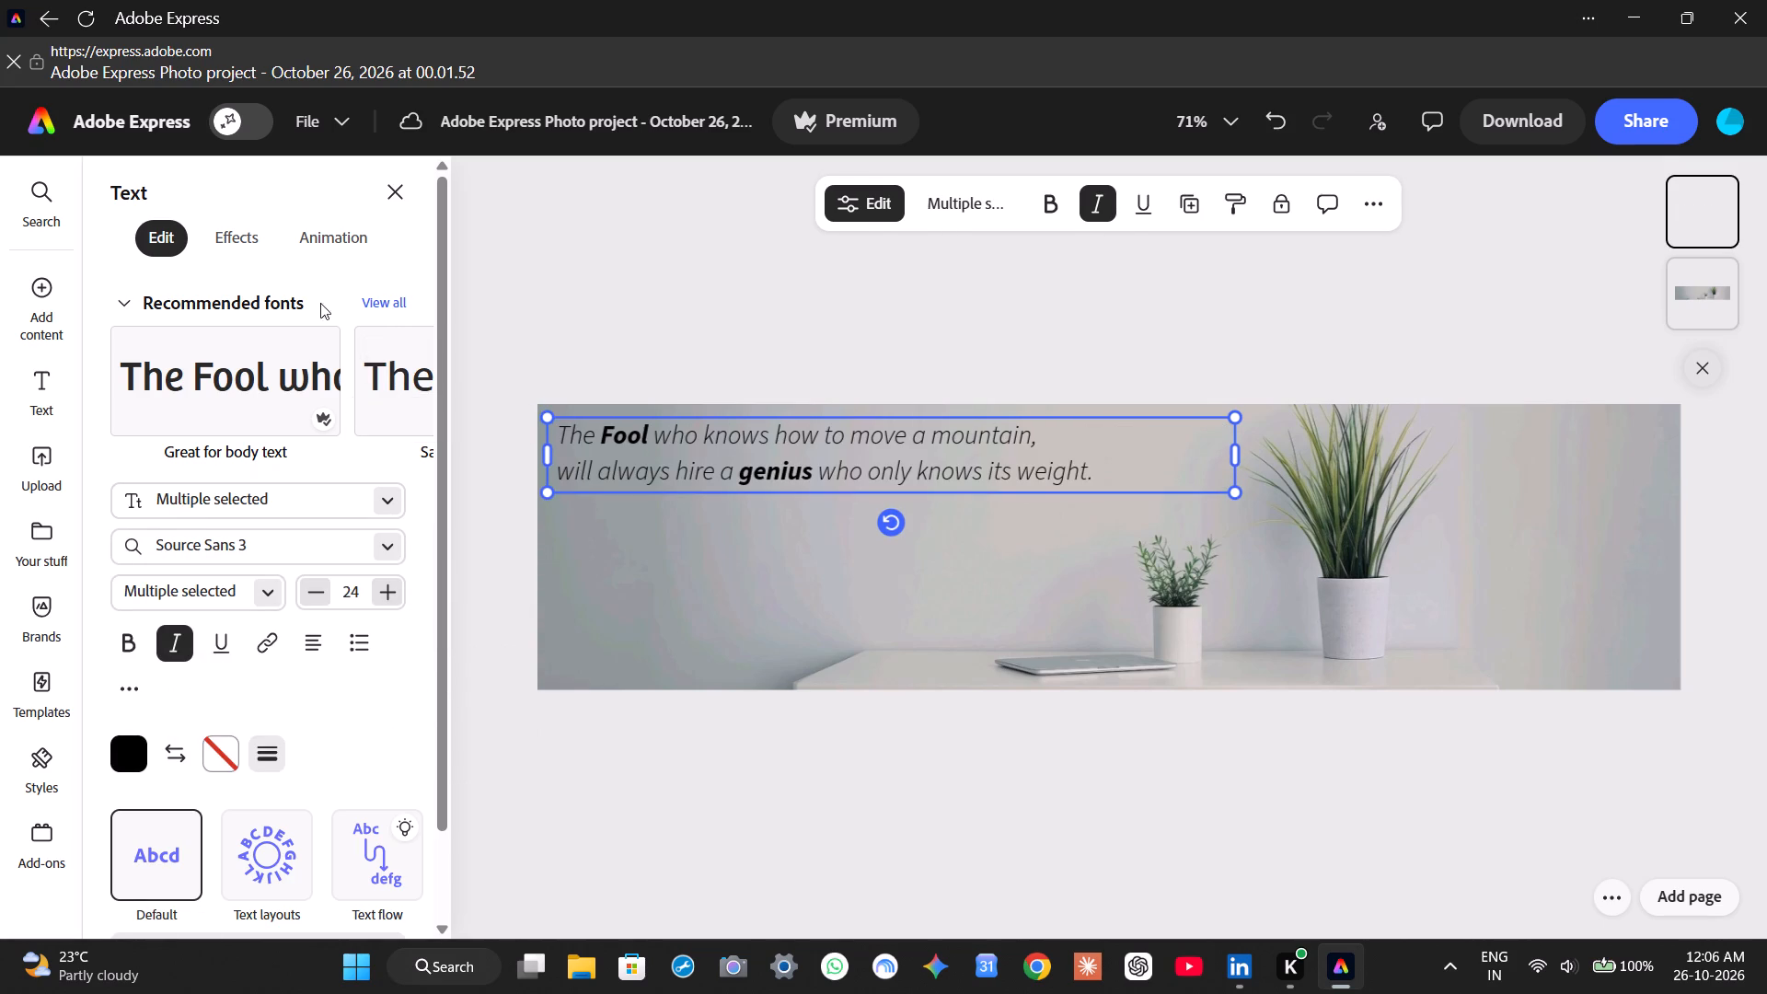
click(271, 302)
click(144, 302)
click(383, 375)
click(383, 375)
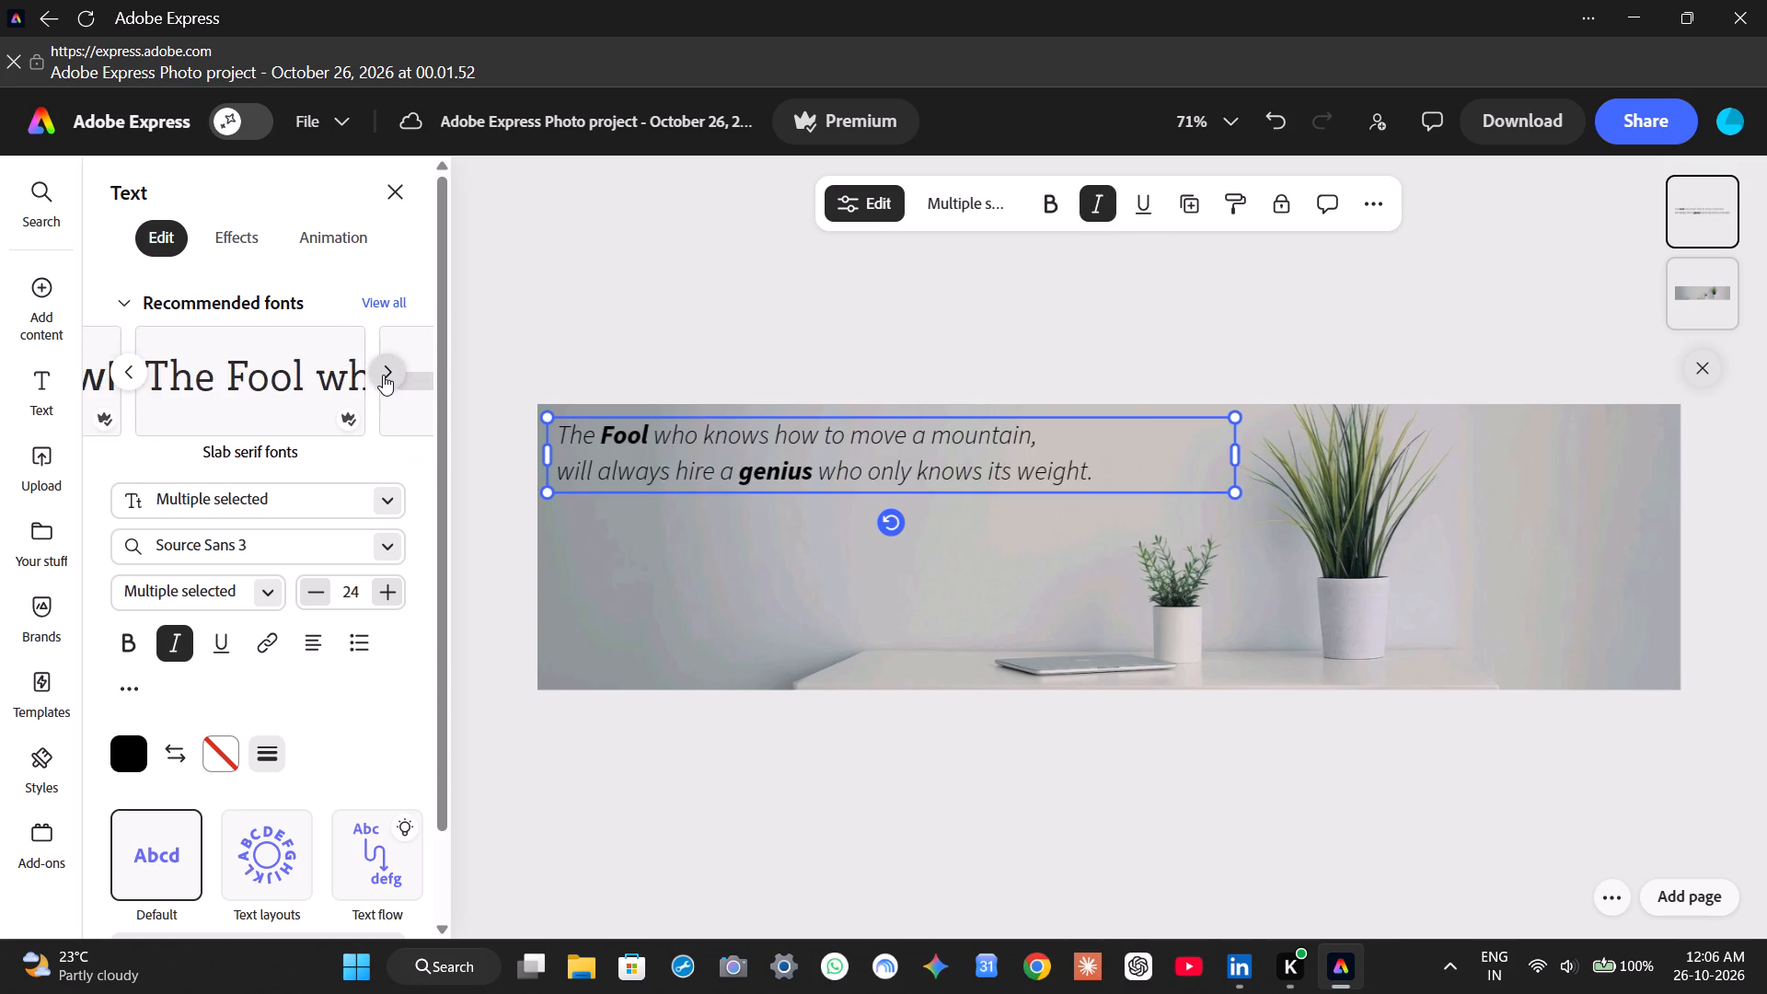
click(383, 375)
click(383, 375)
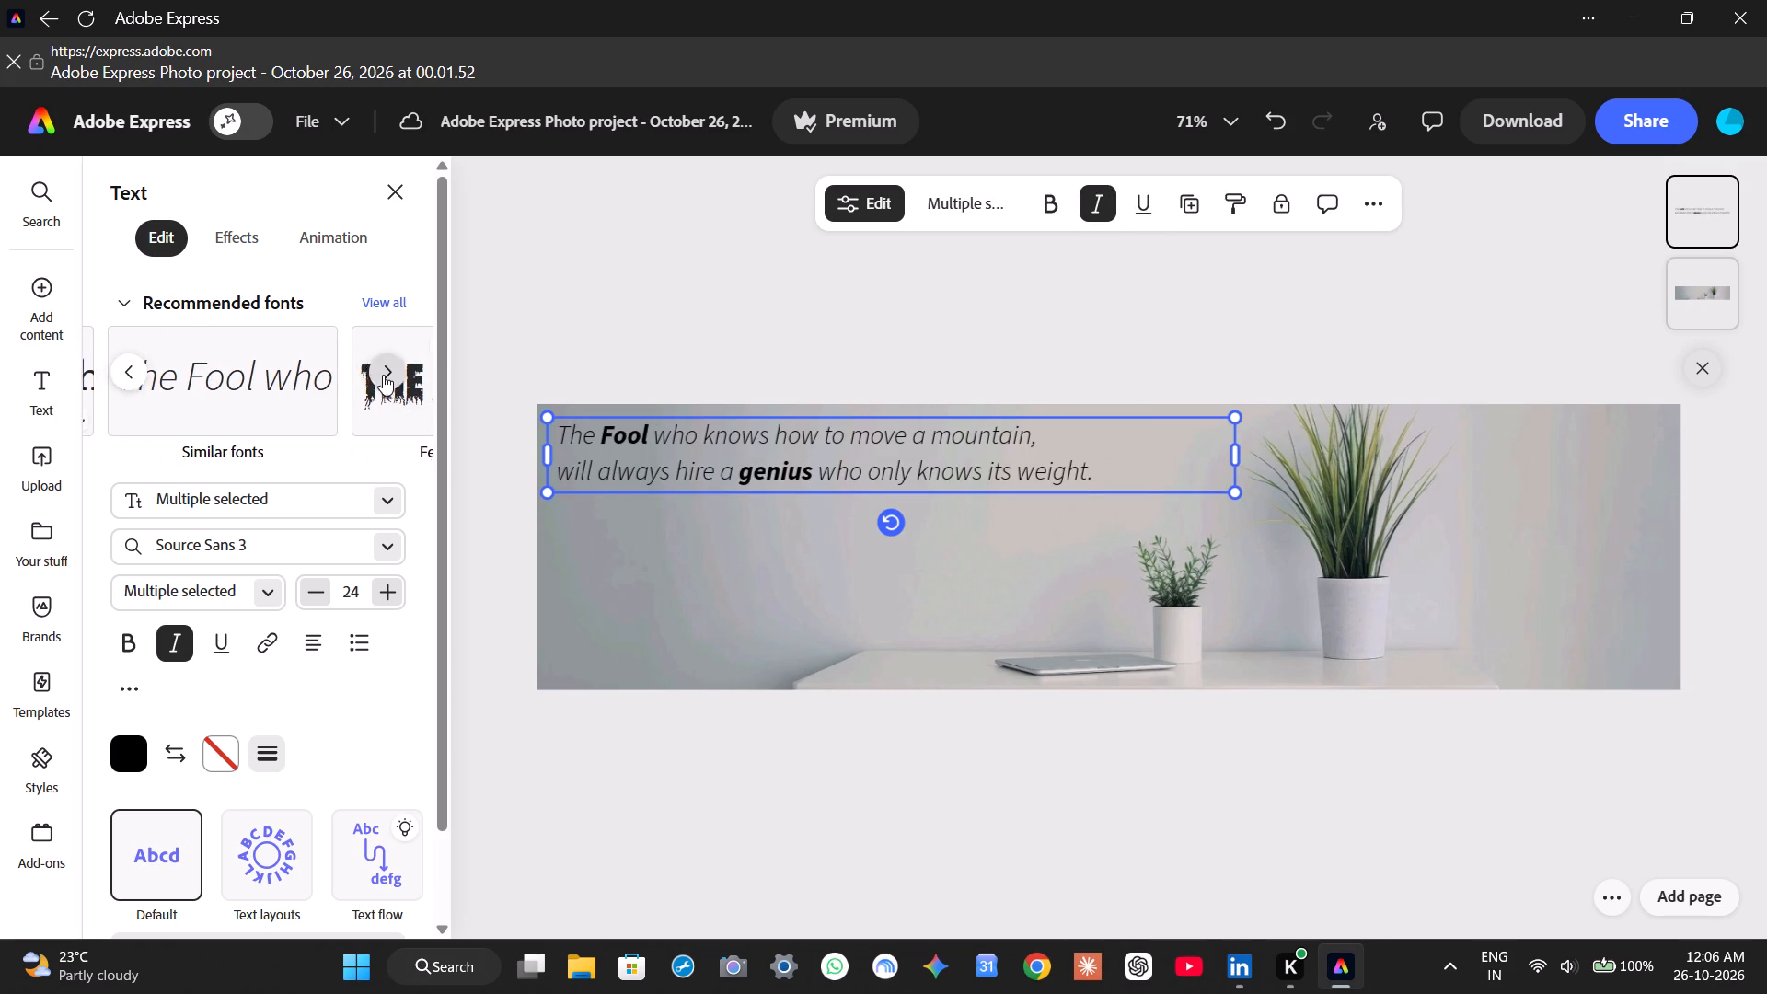
click(383, 375)
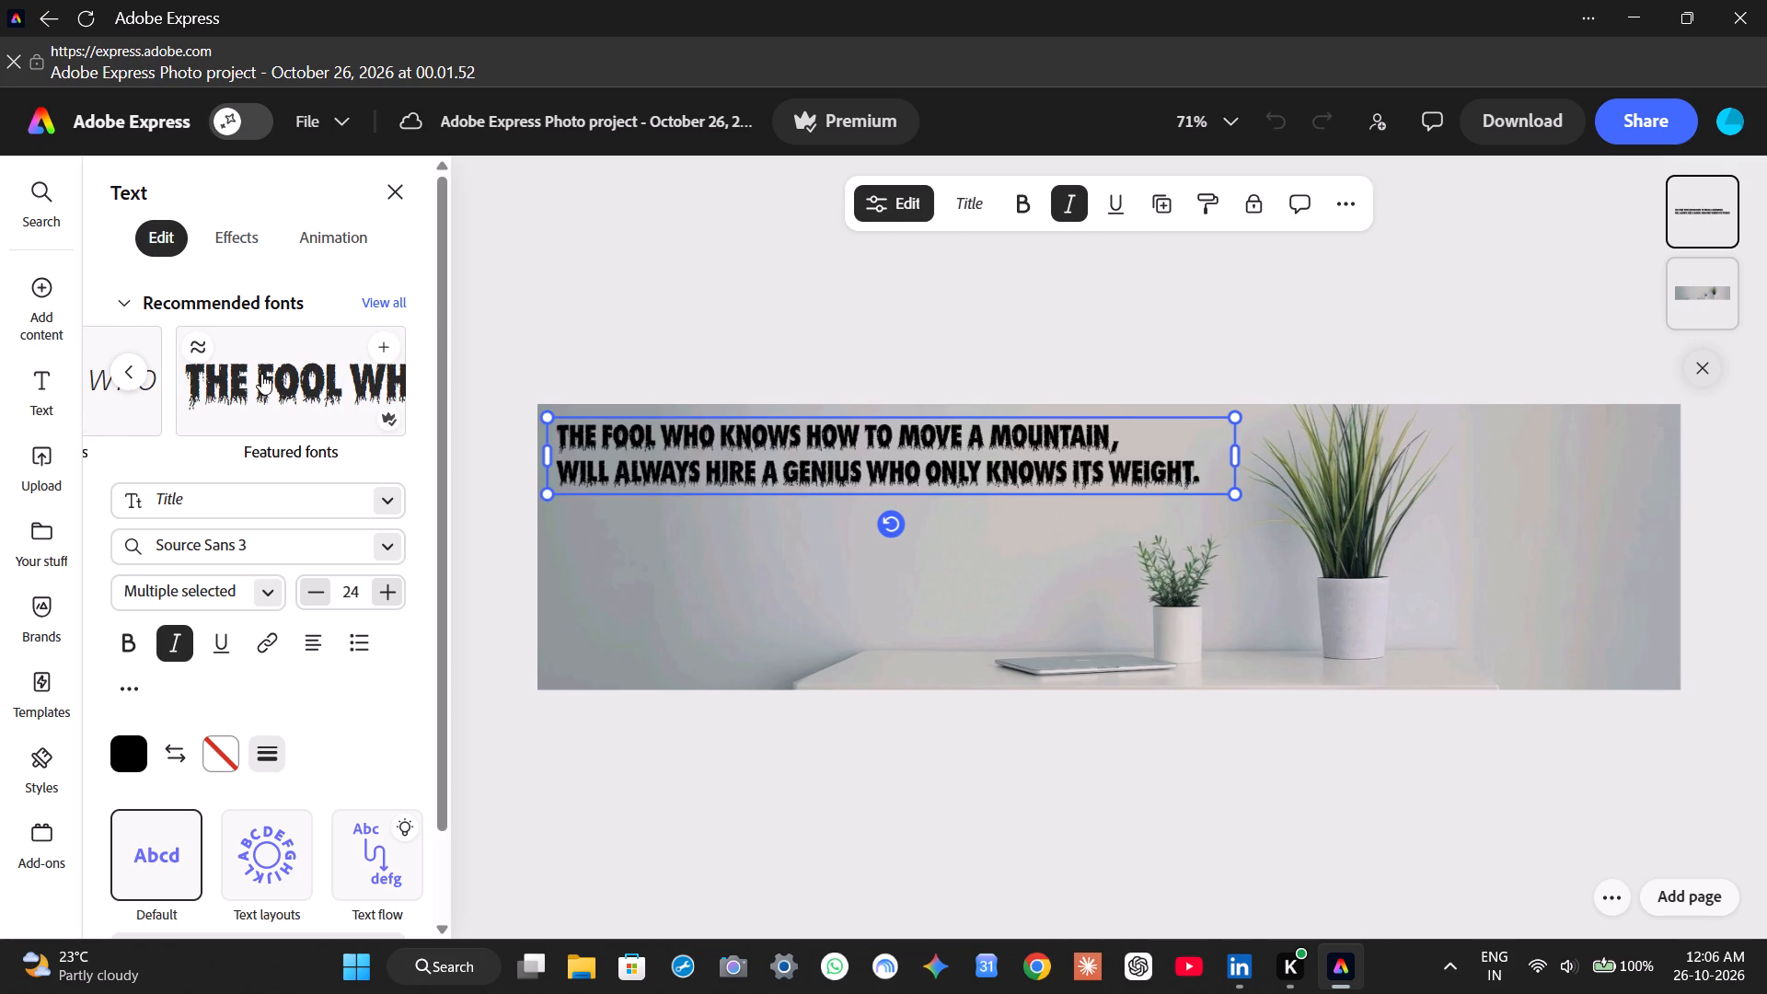
click(134, 410)
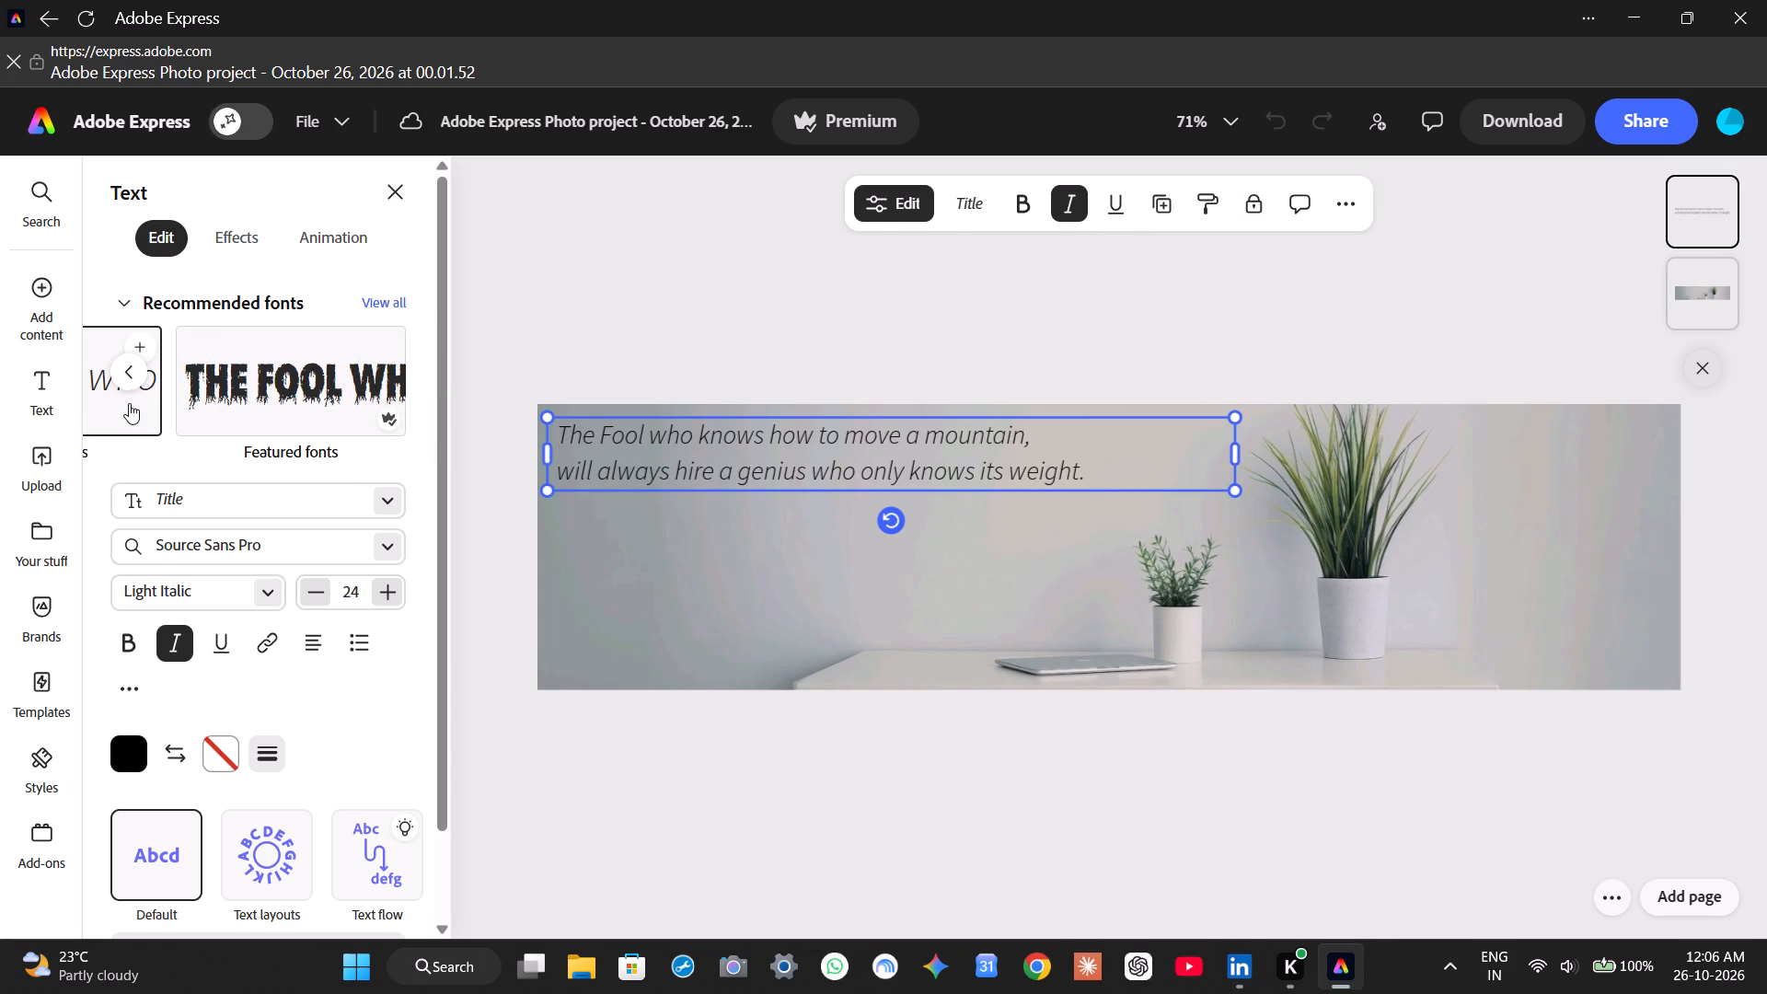
key(ctrl+z)
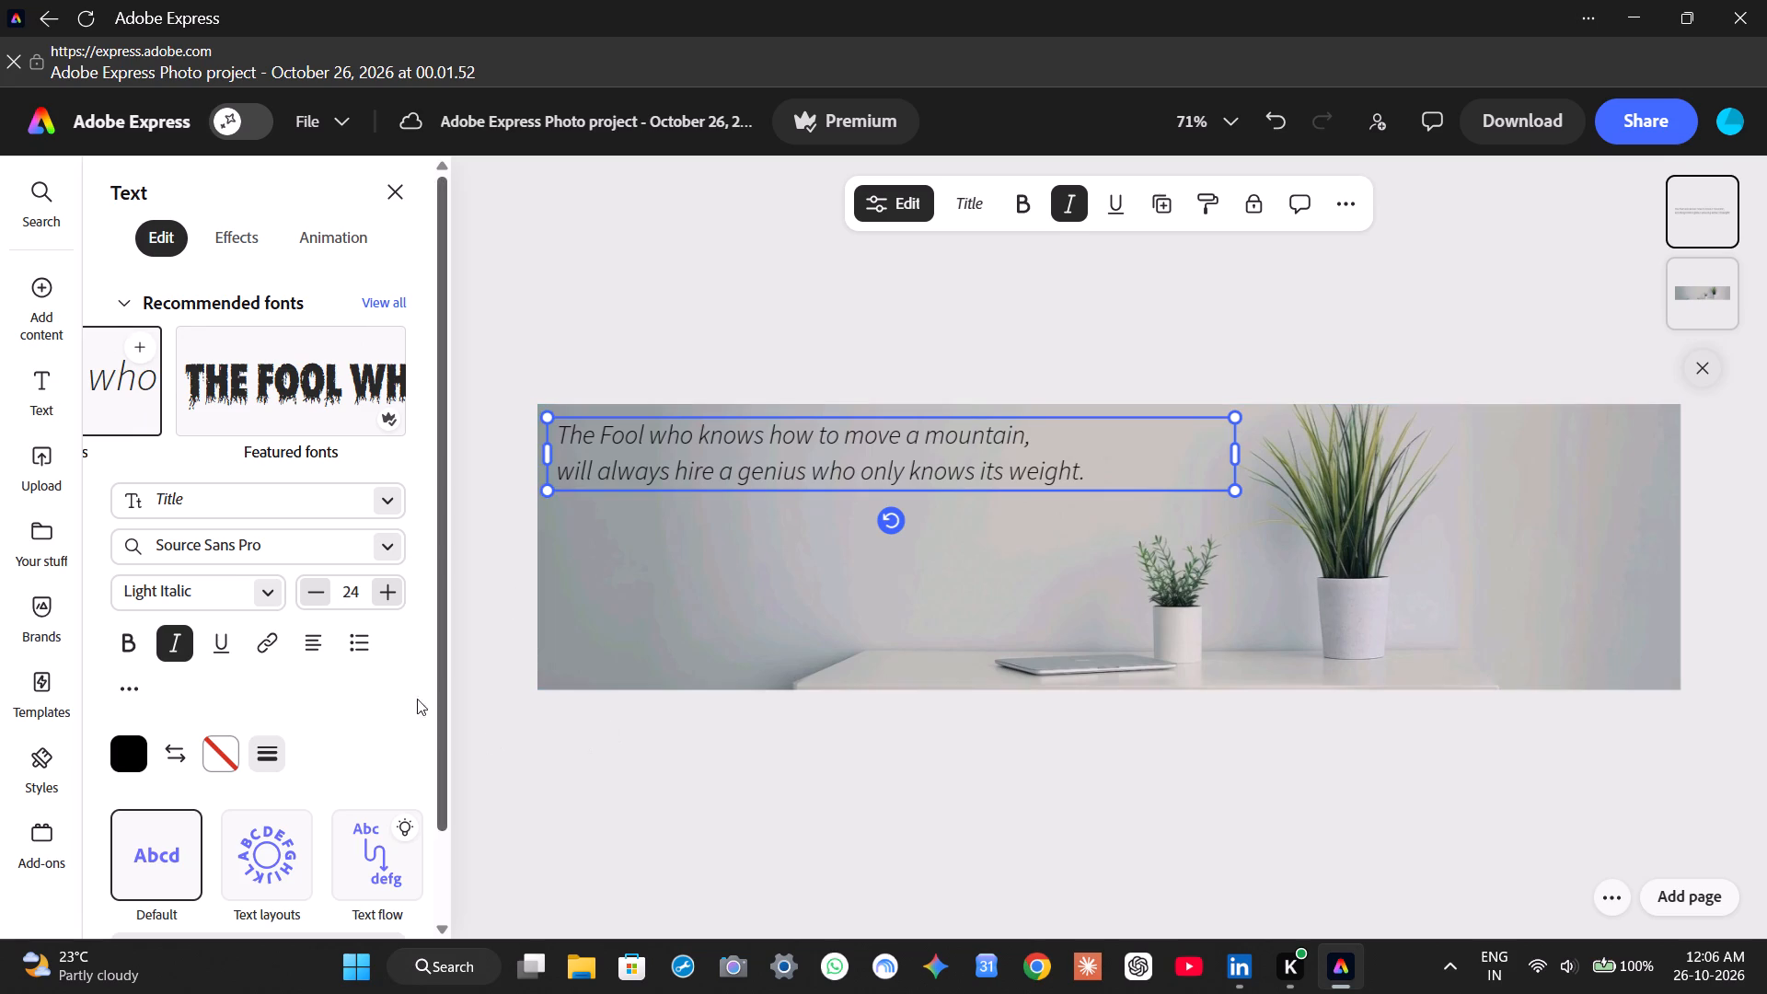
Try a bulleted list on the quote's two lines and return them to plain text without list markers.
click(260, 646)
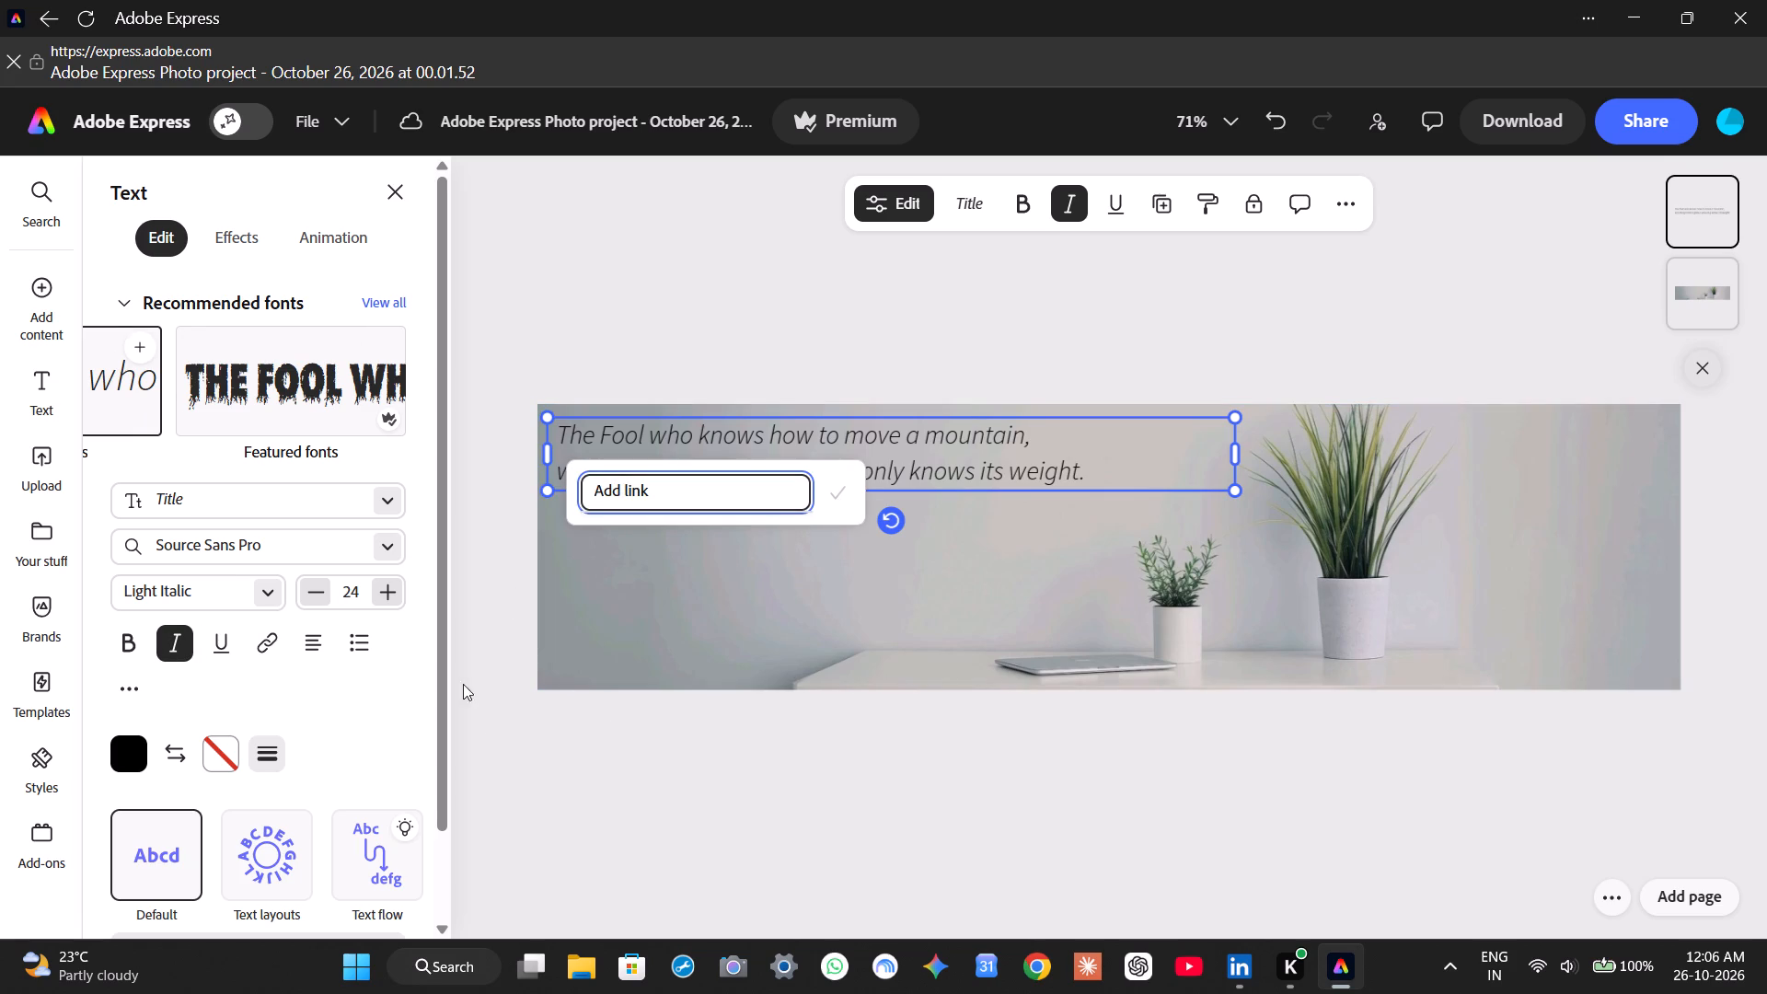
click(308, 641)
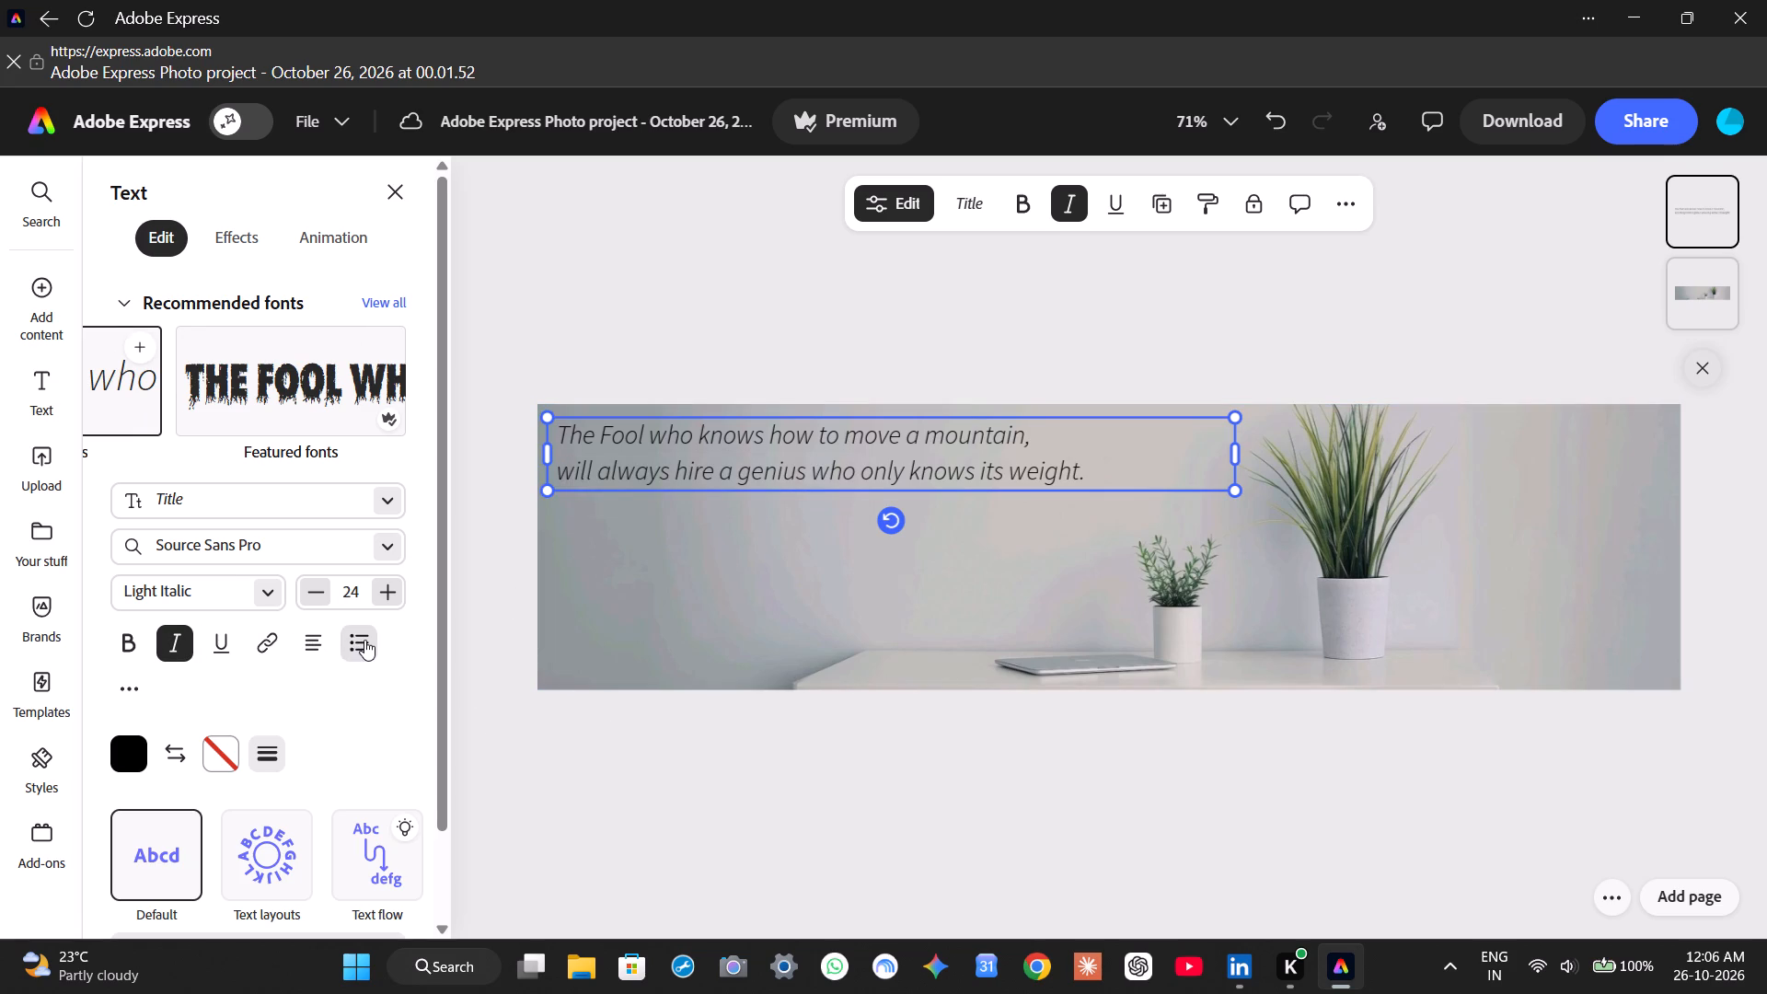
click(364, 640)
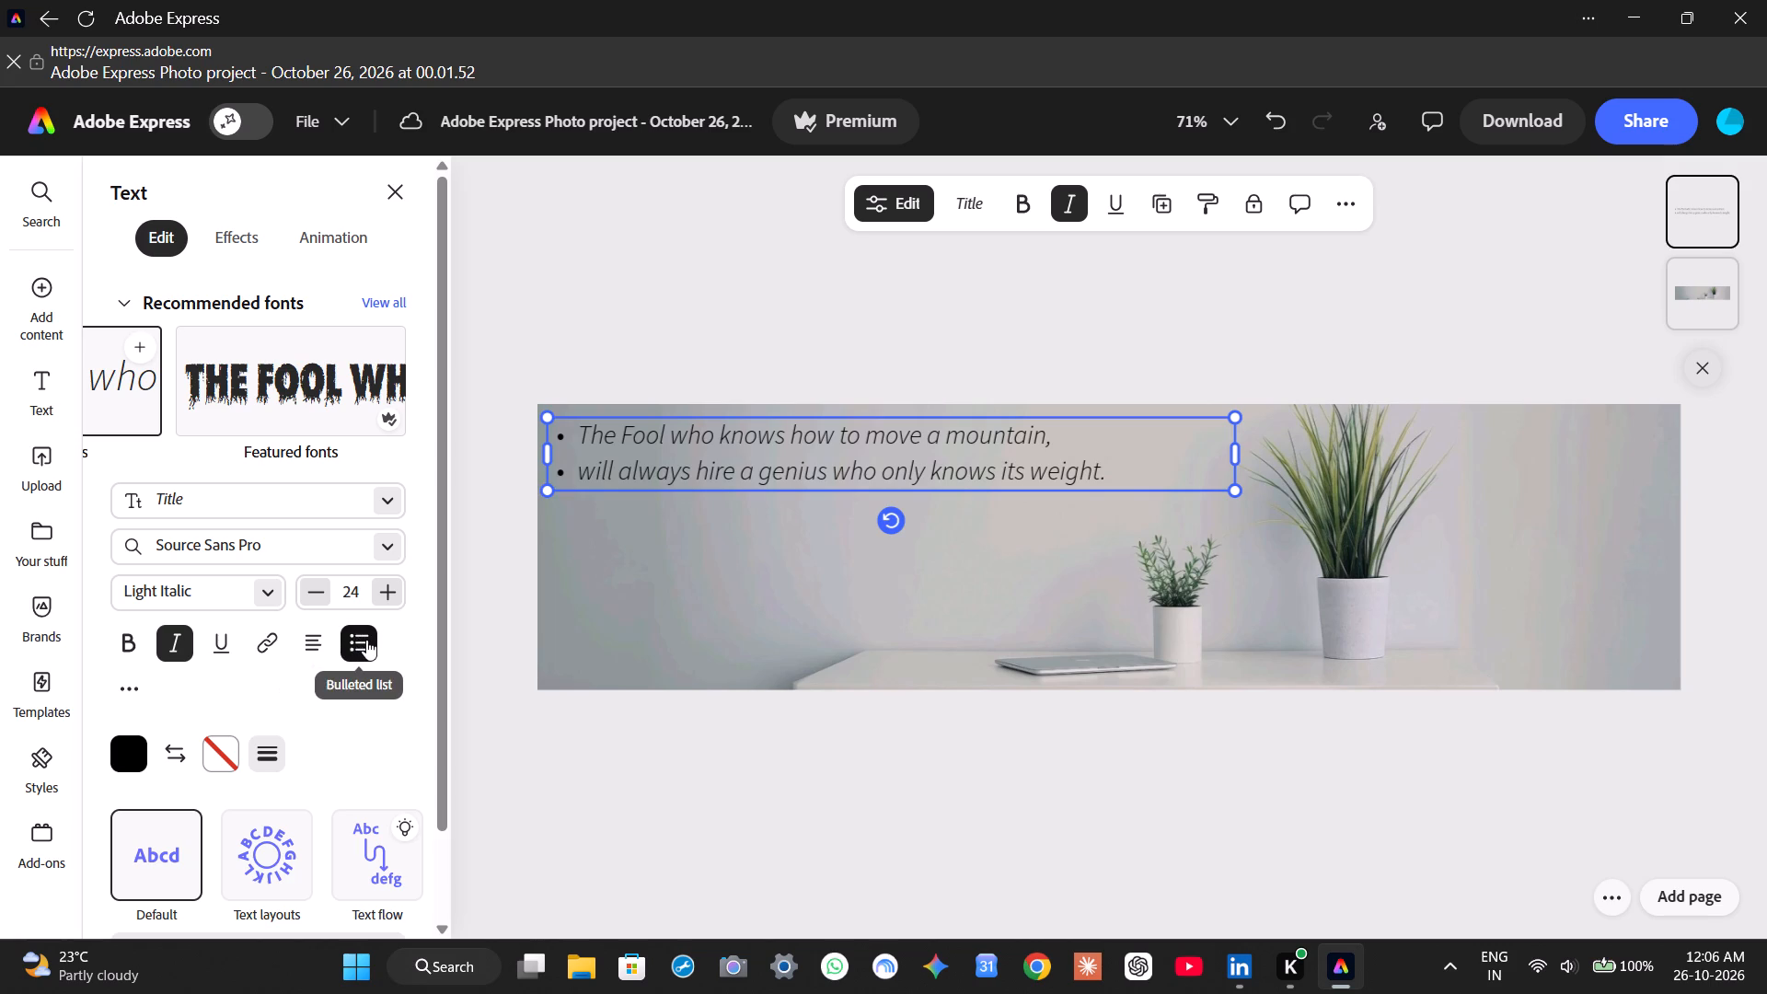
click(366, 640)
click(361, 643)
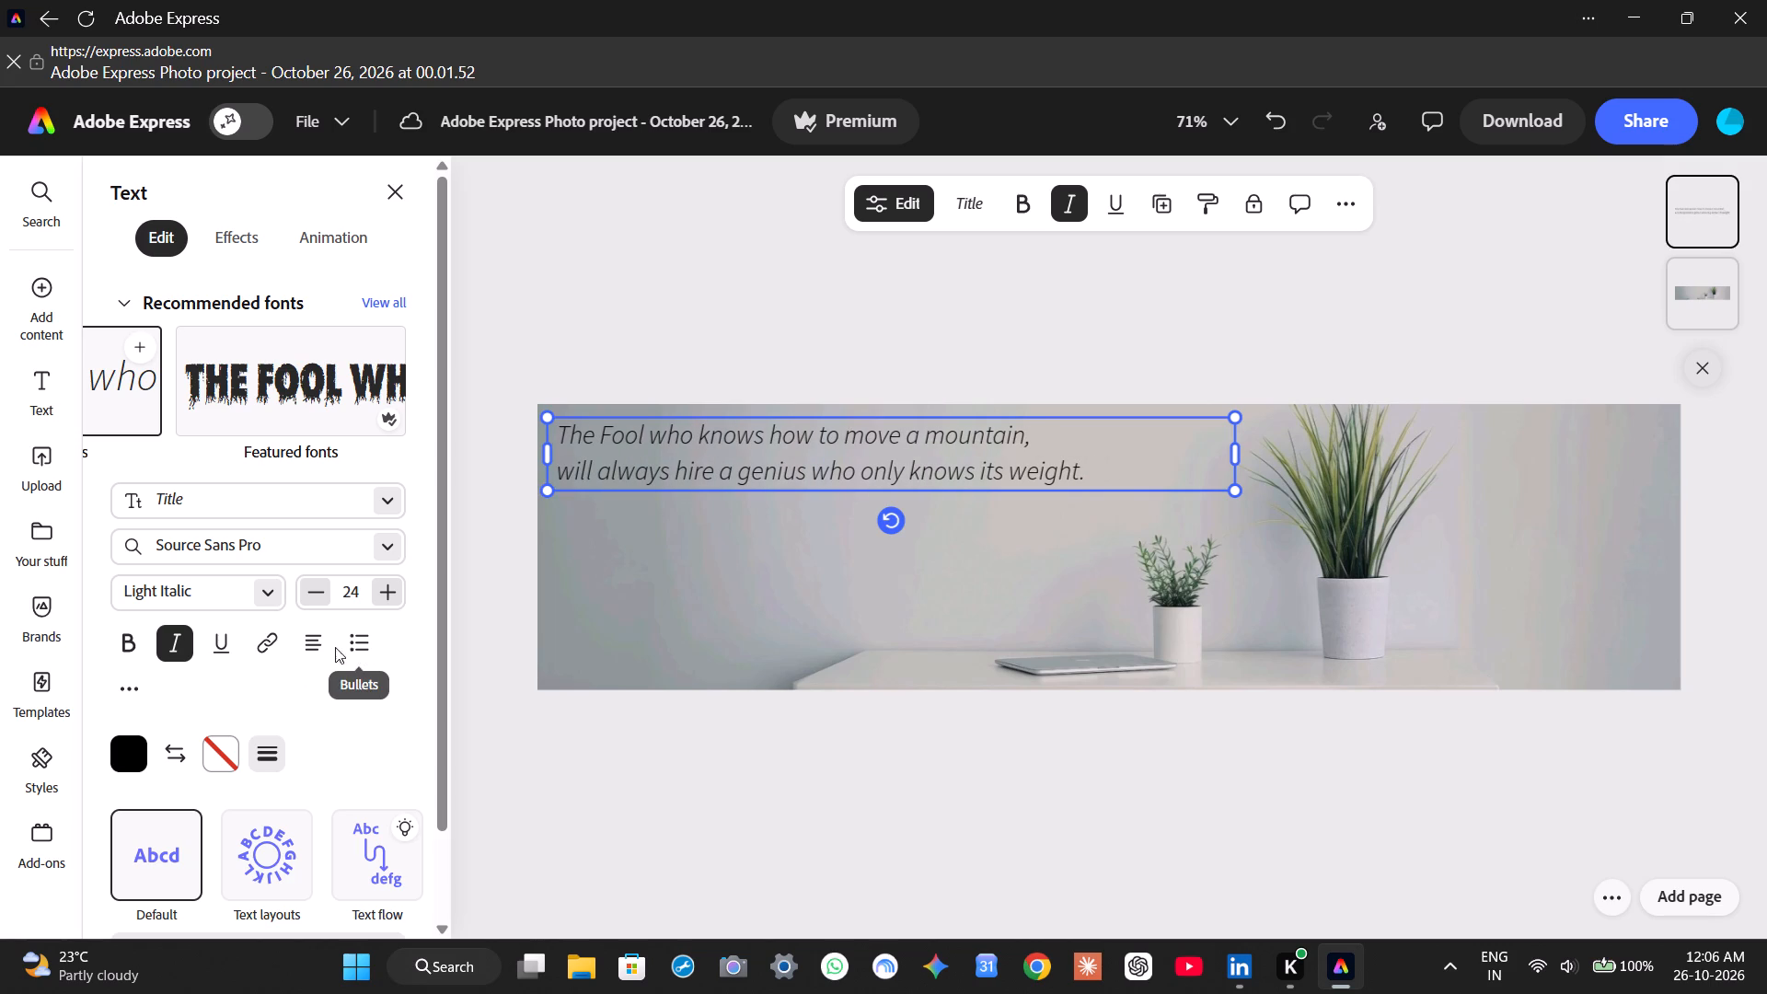
Try centre, right and left alignment on the quote, settle on justified, and leave the text box for the background image.
click(318, 647)
click(318, 647)
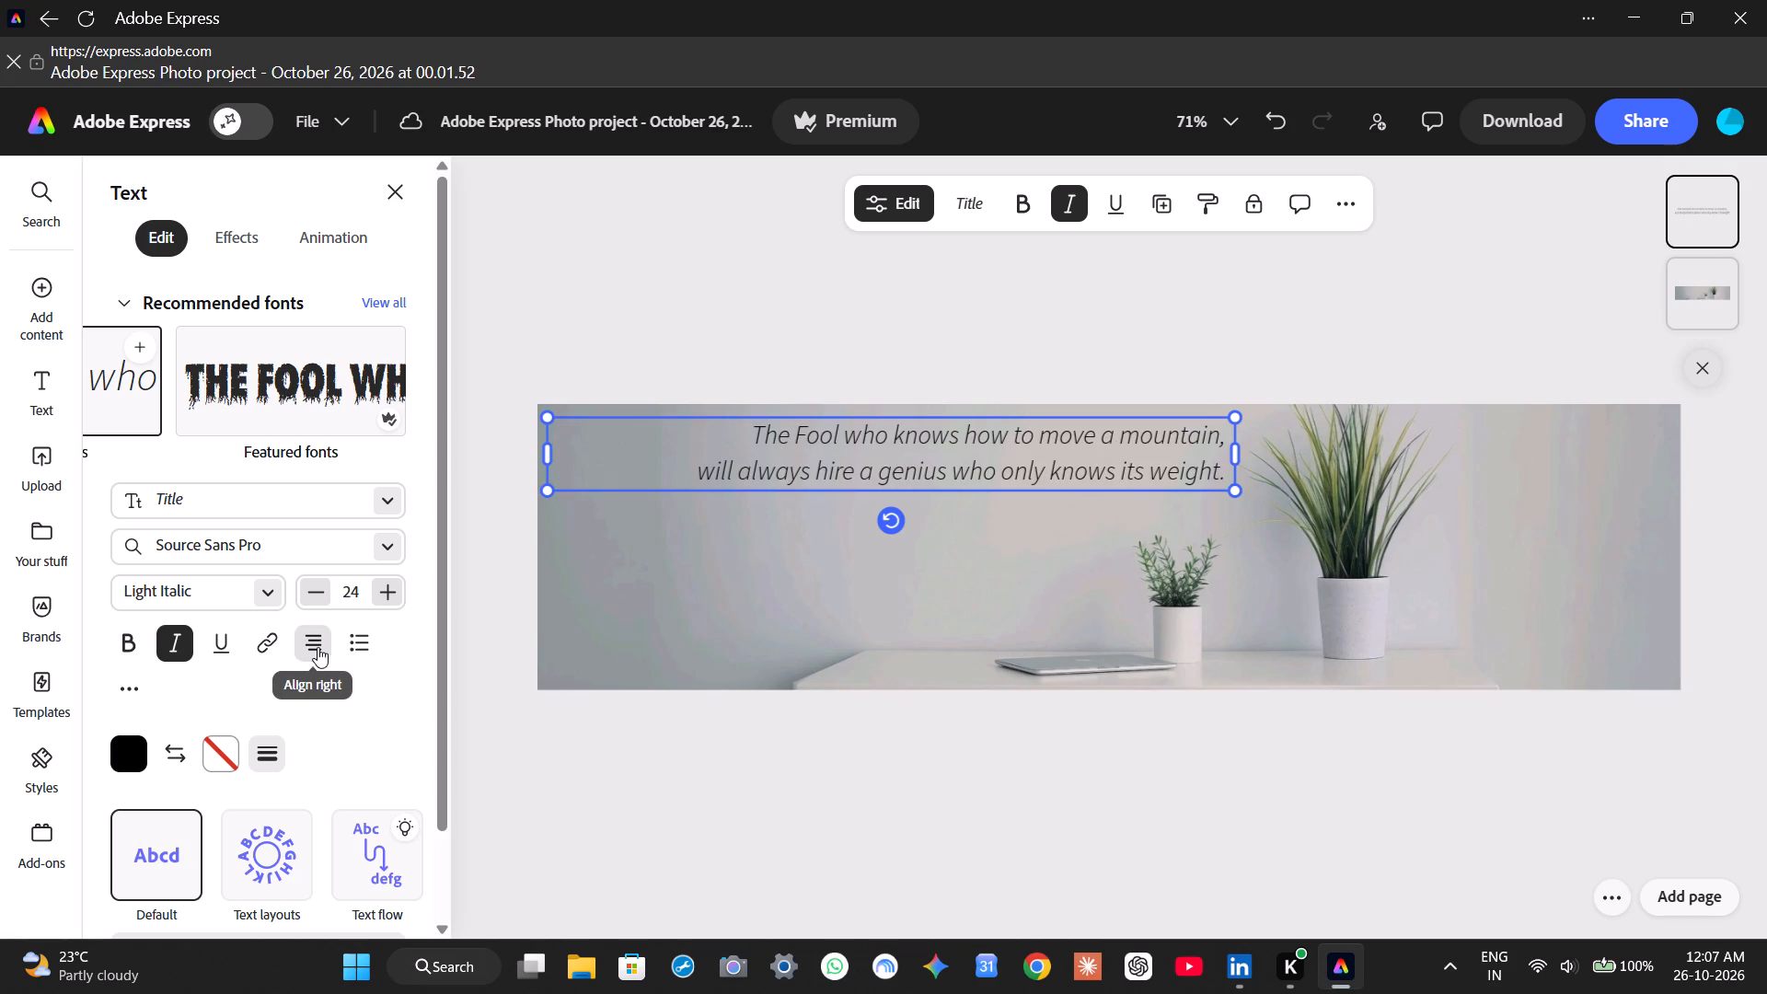
click(318, 647)
click(318, 647)
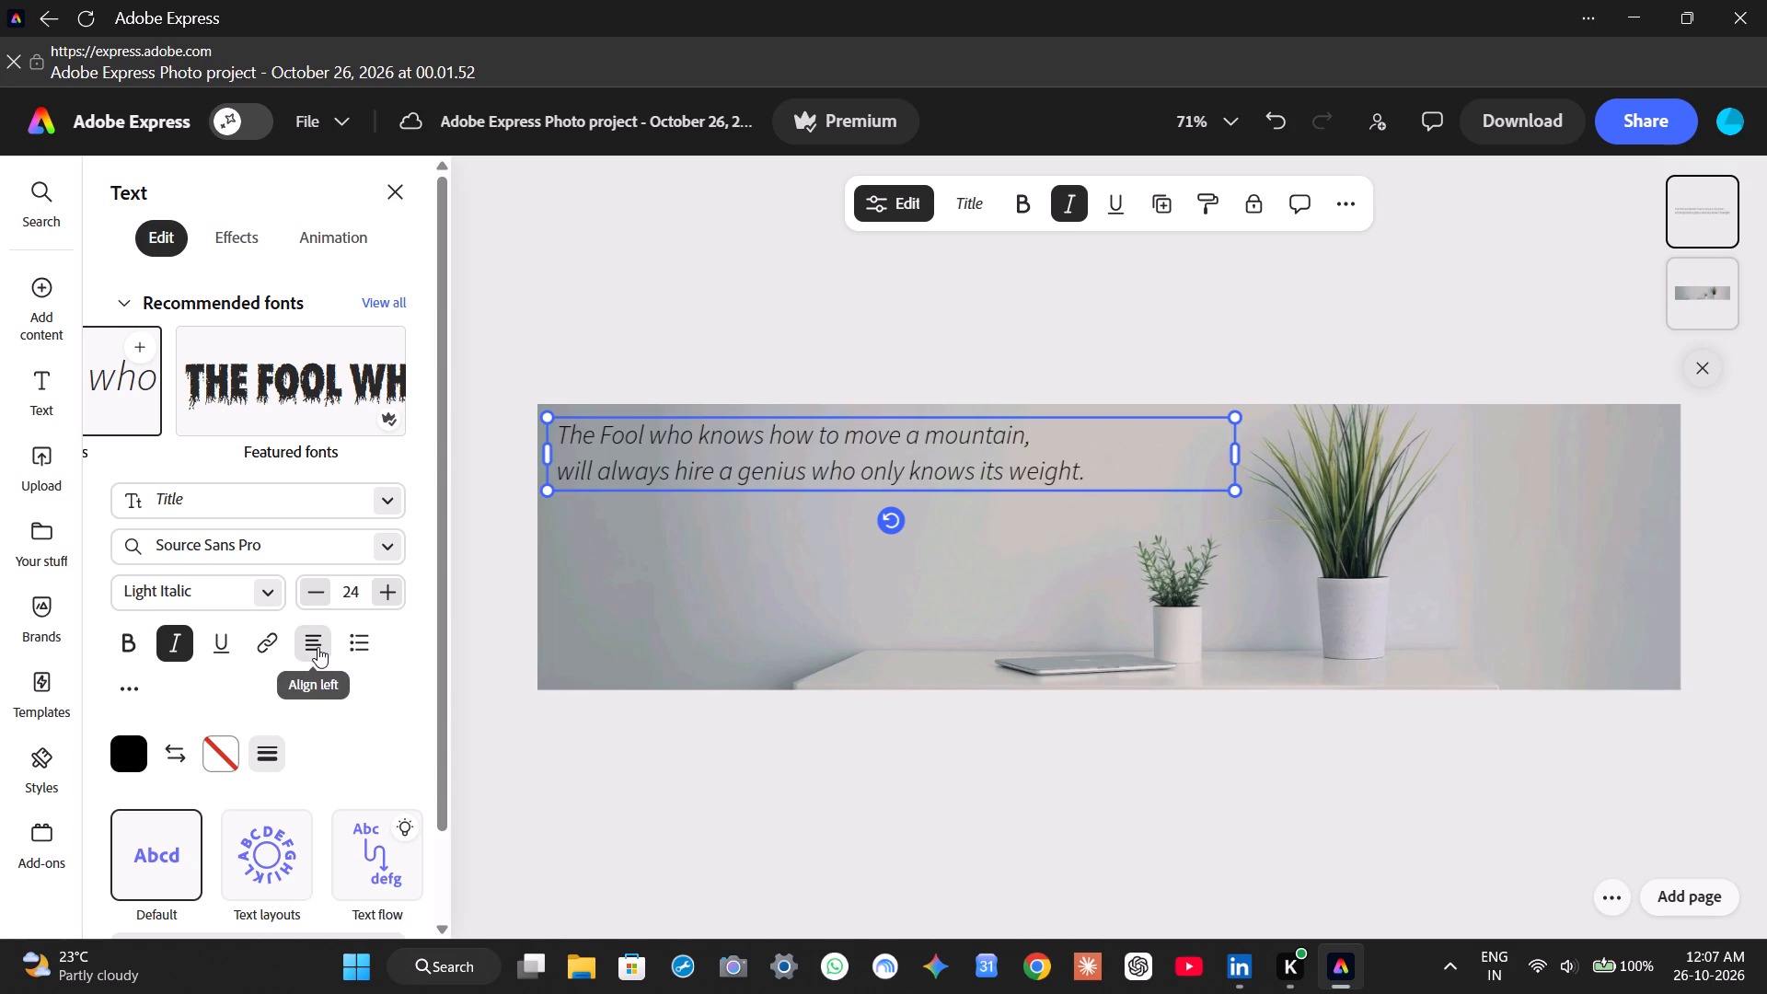
click(314, 647)
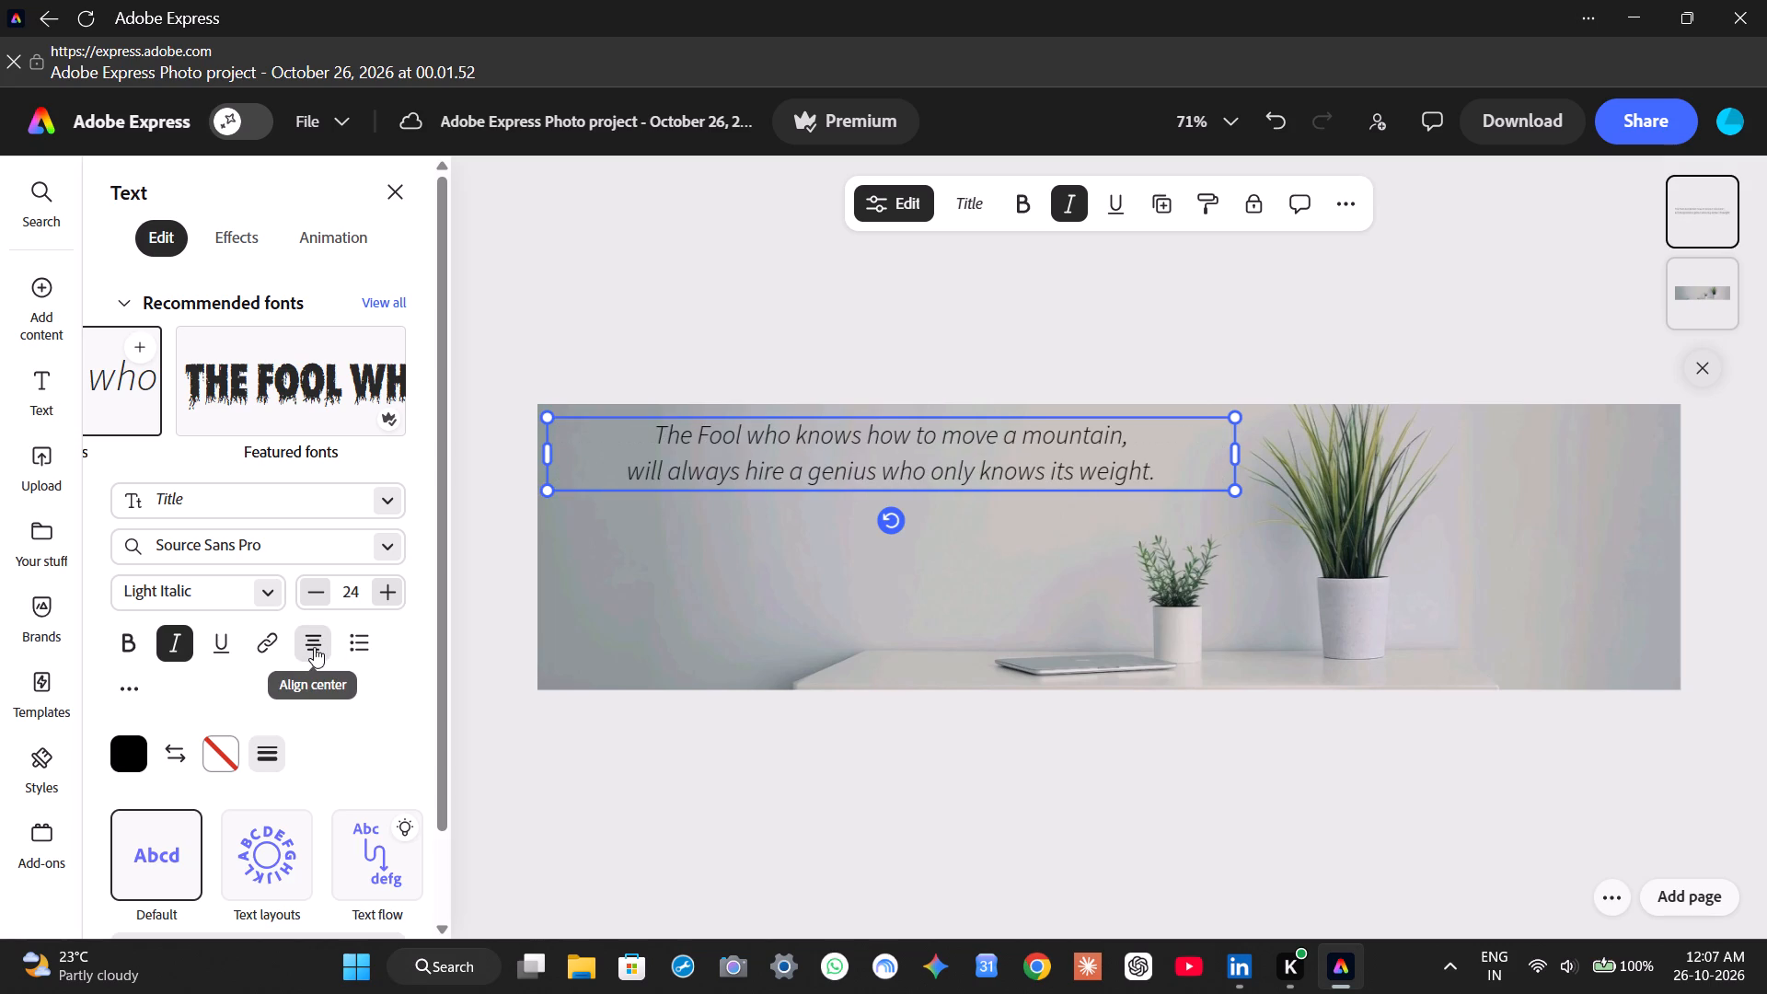
click(314, 647)
click(314, 647)
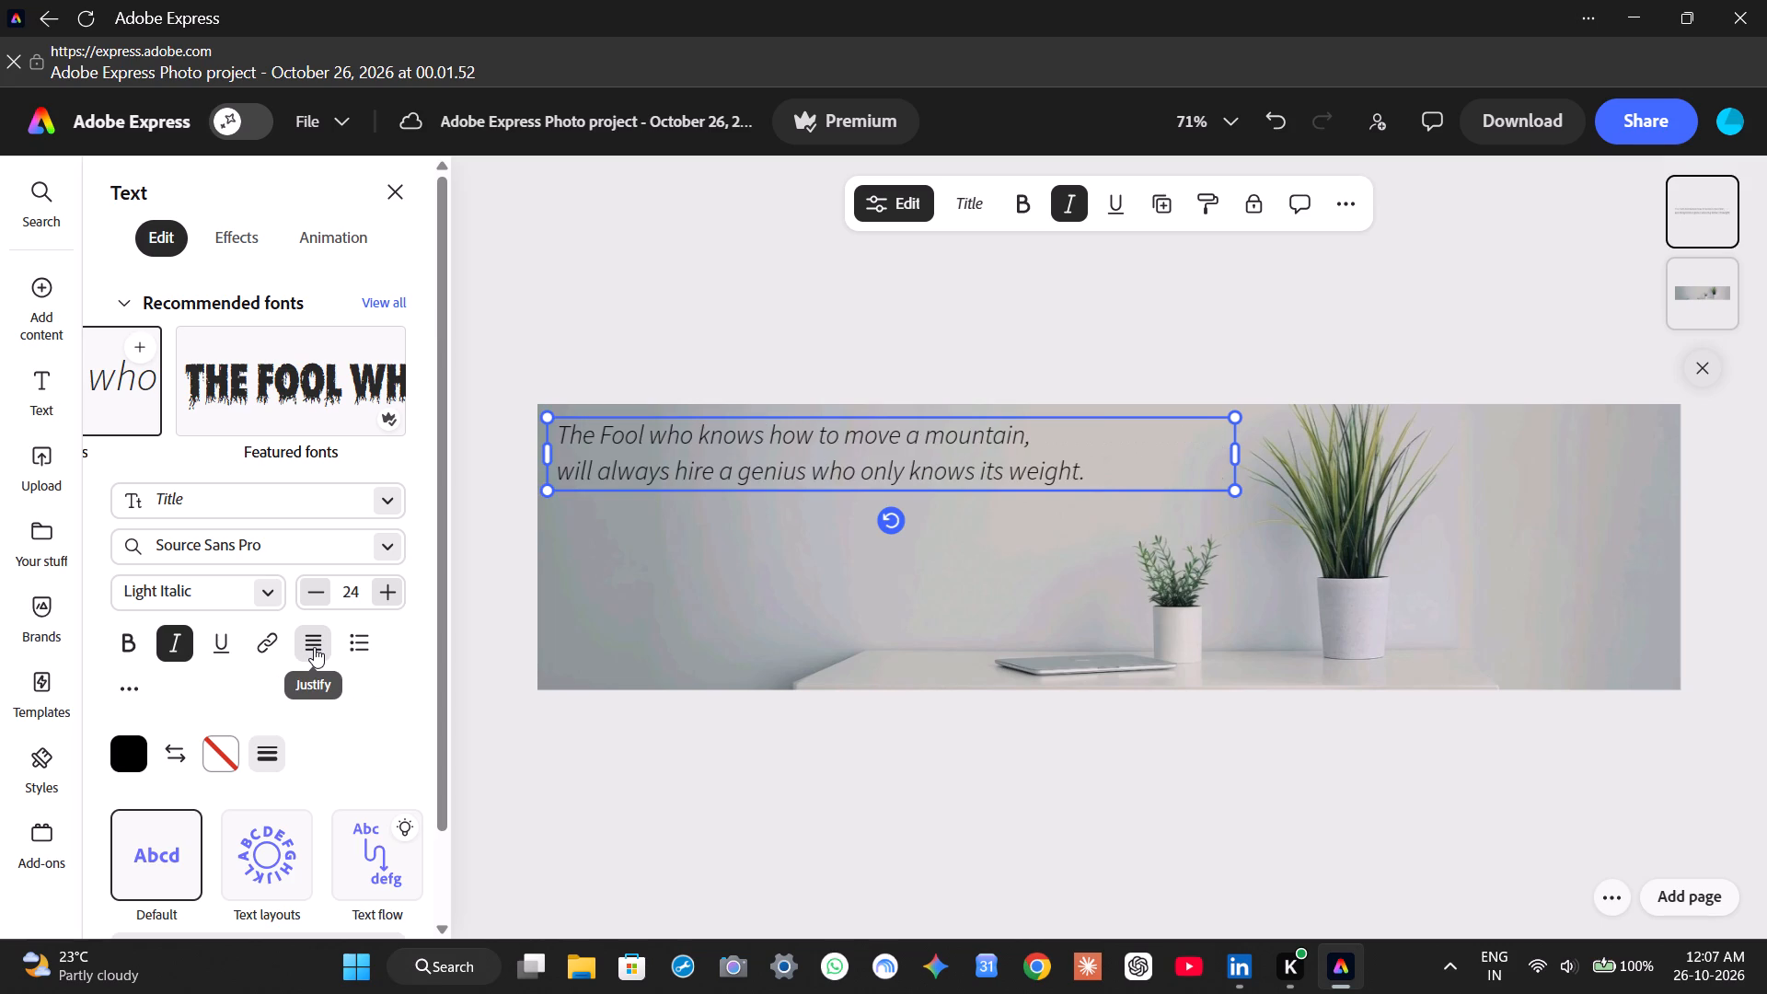
click(361, 739)
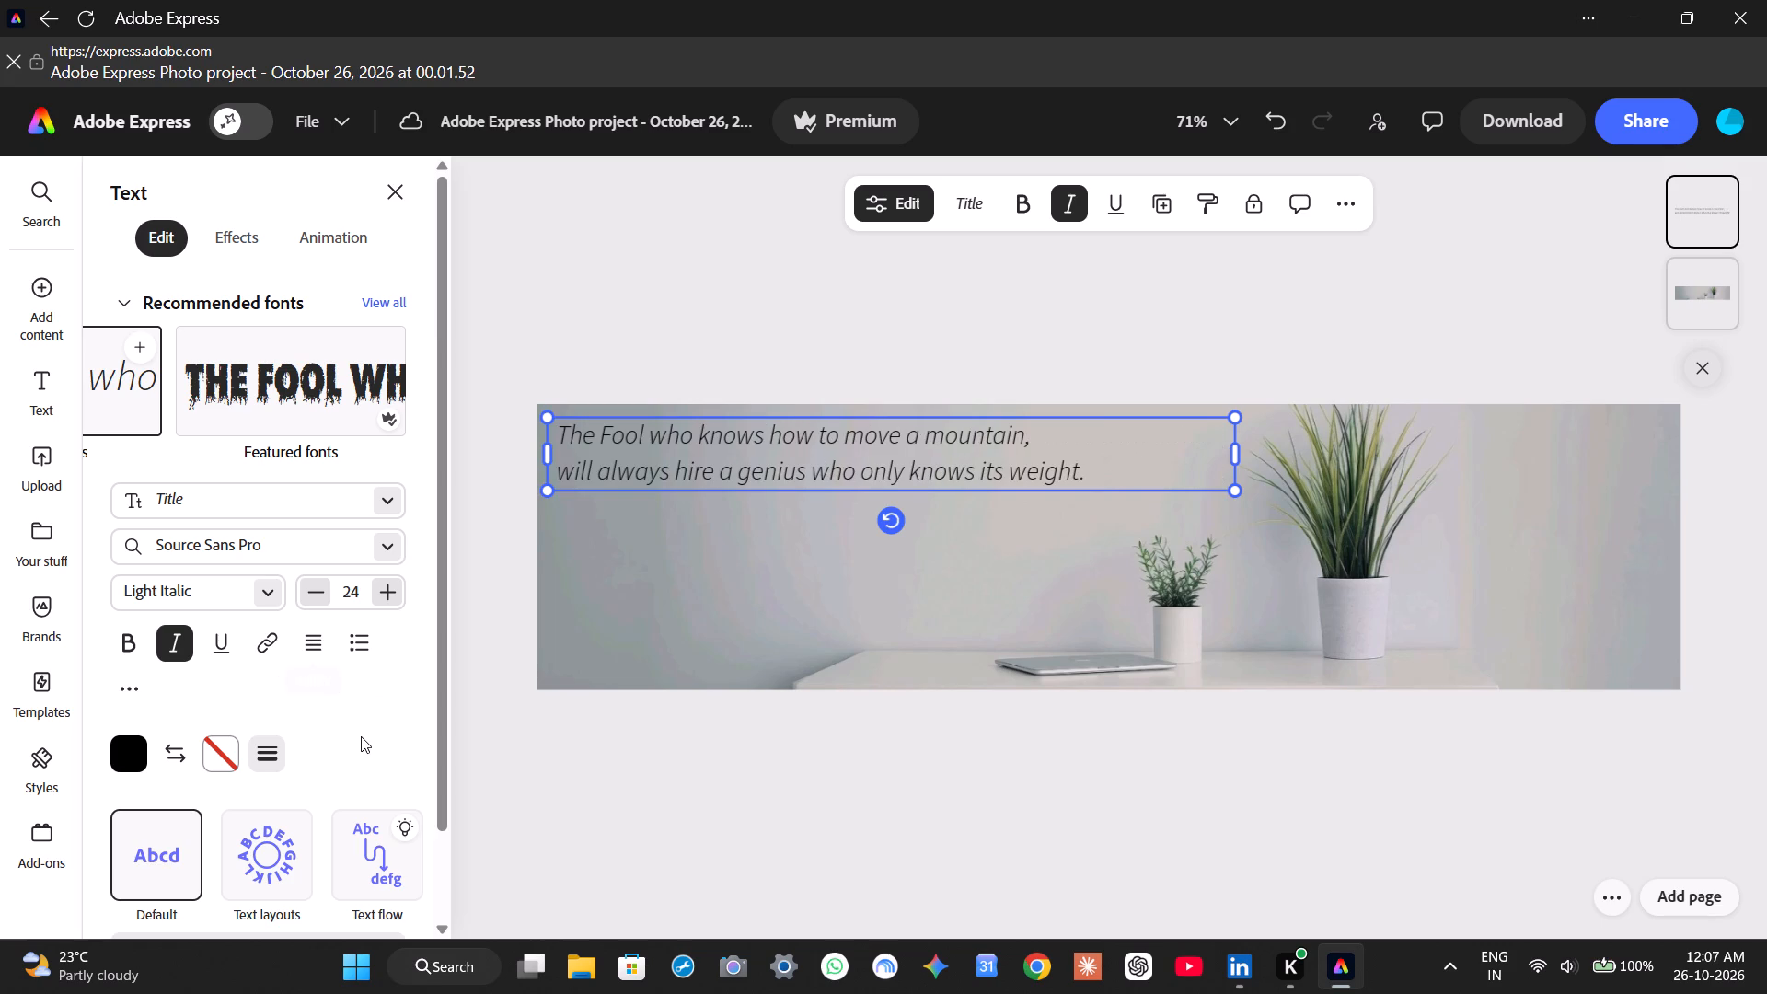
scroll(341, 645, down, 4)
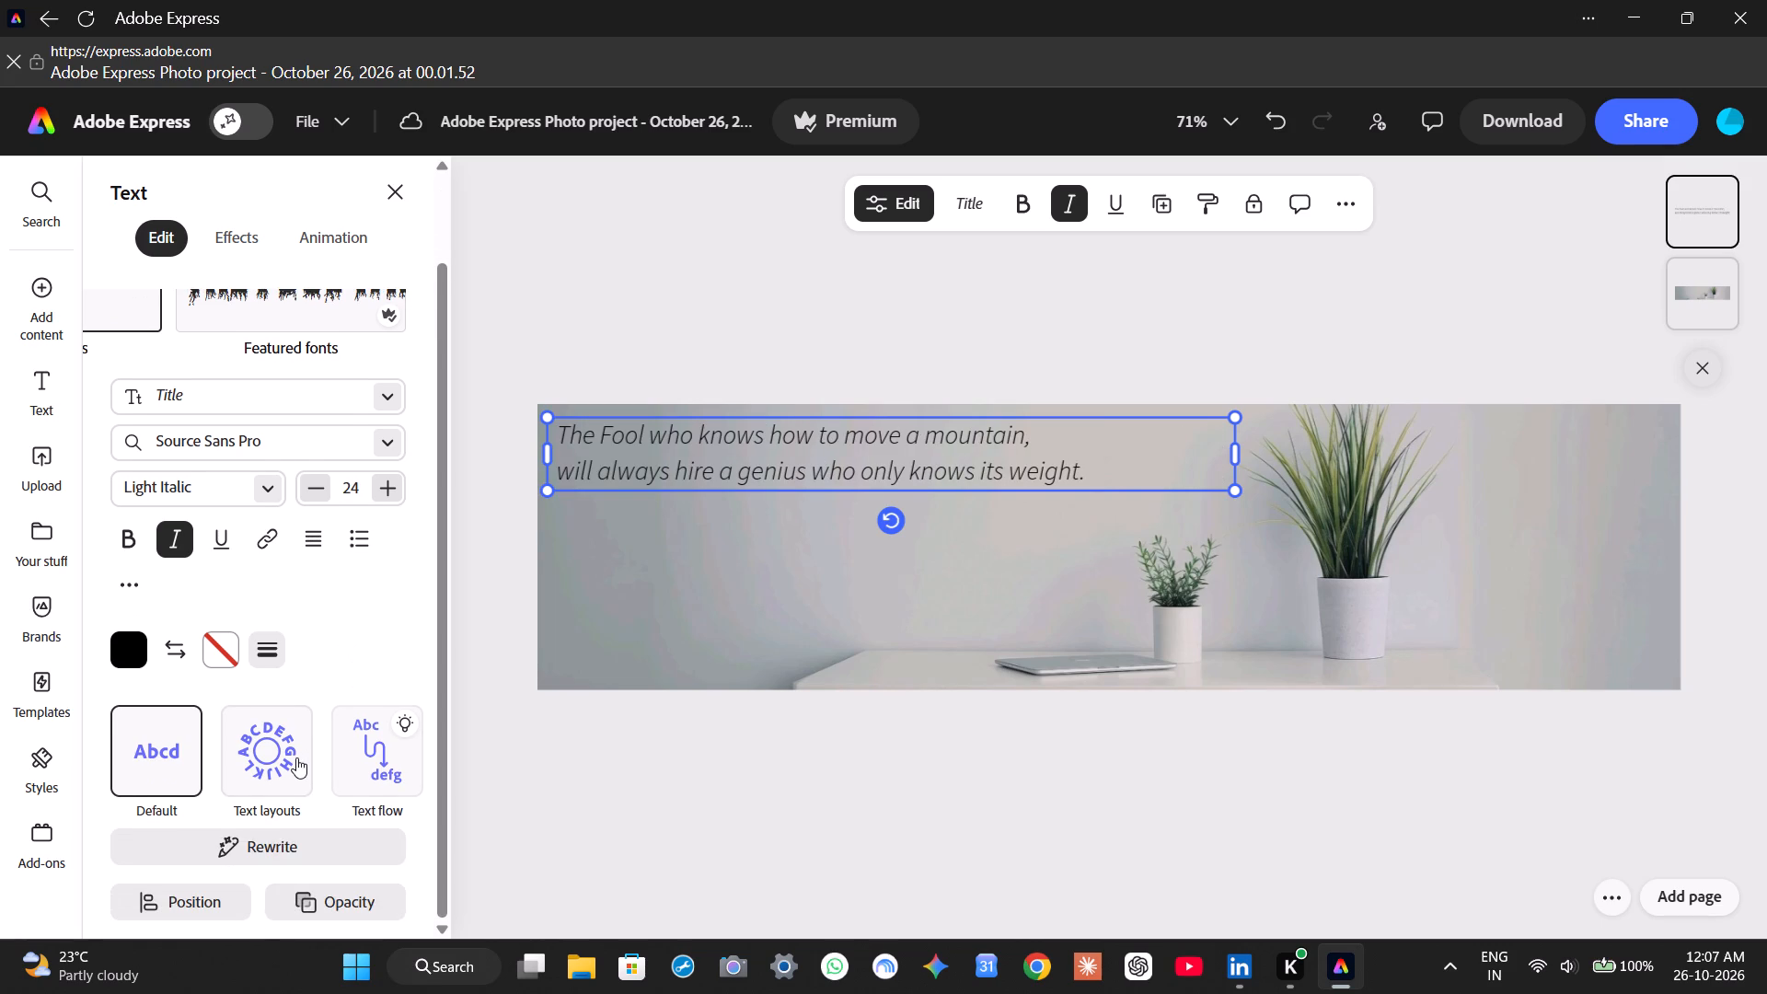
click(1028, 585)
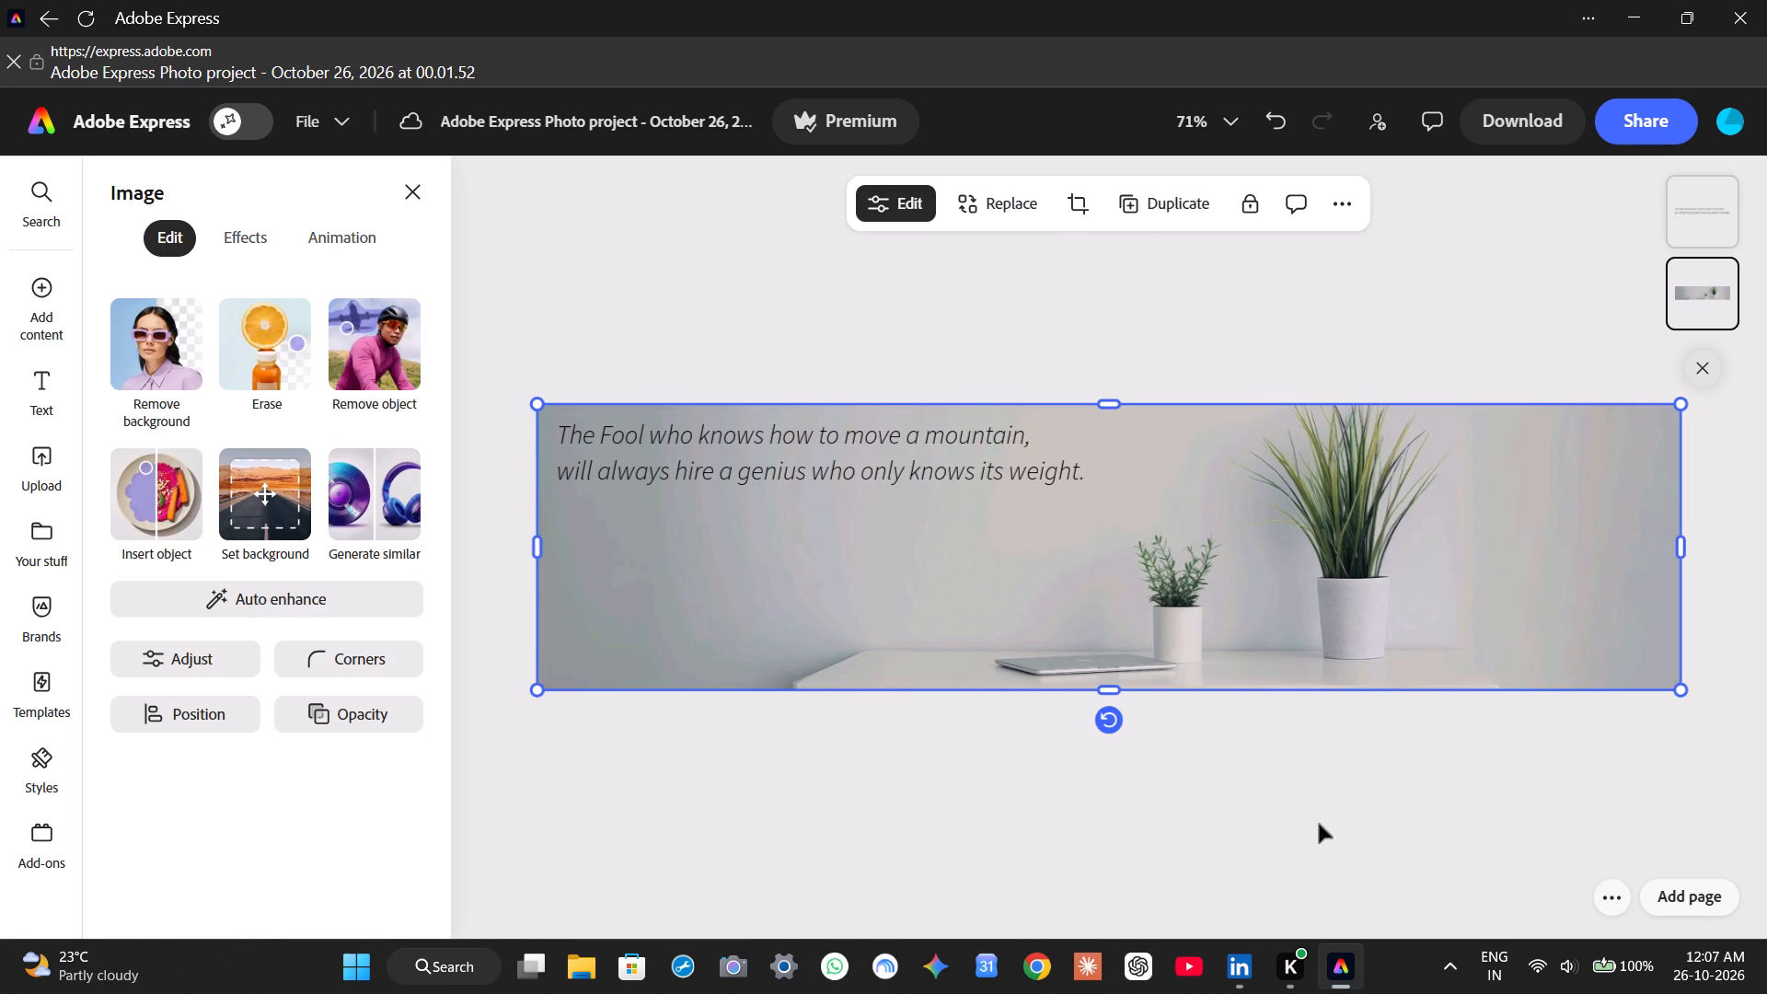
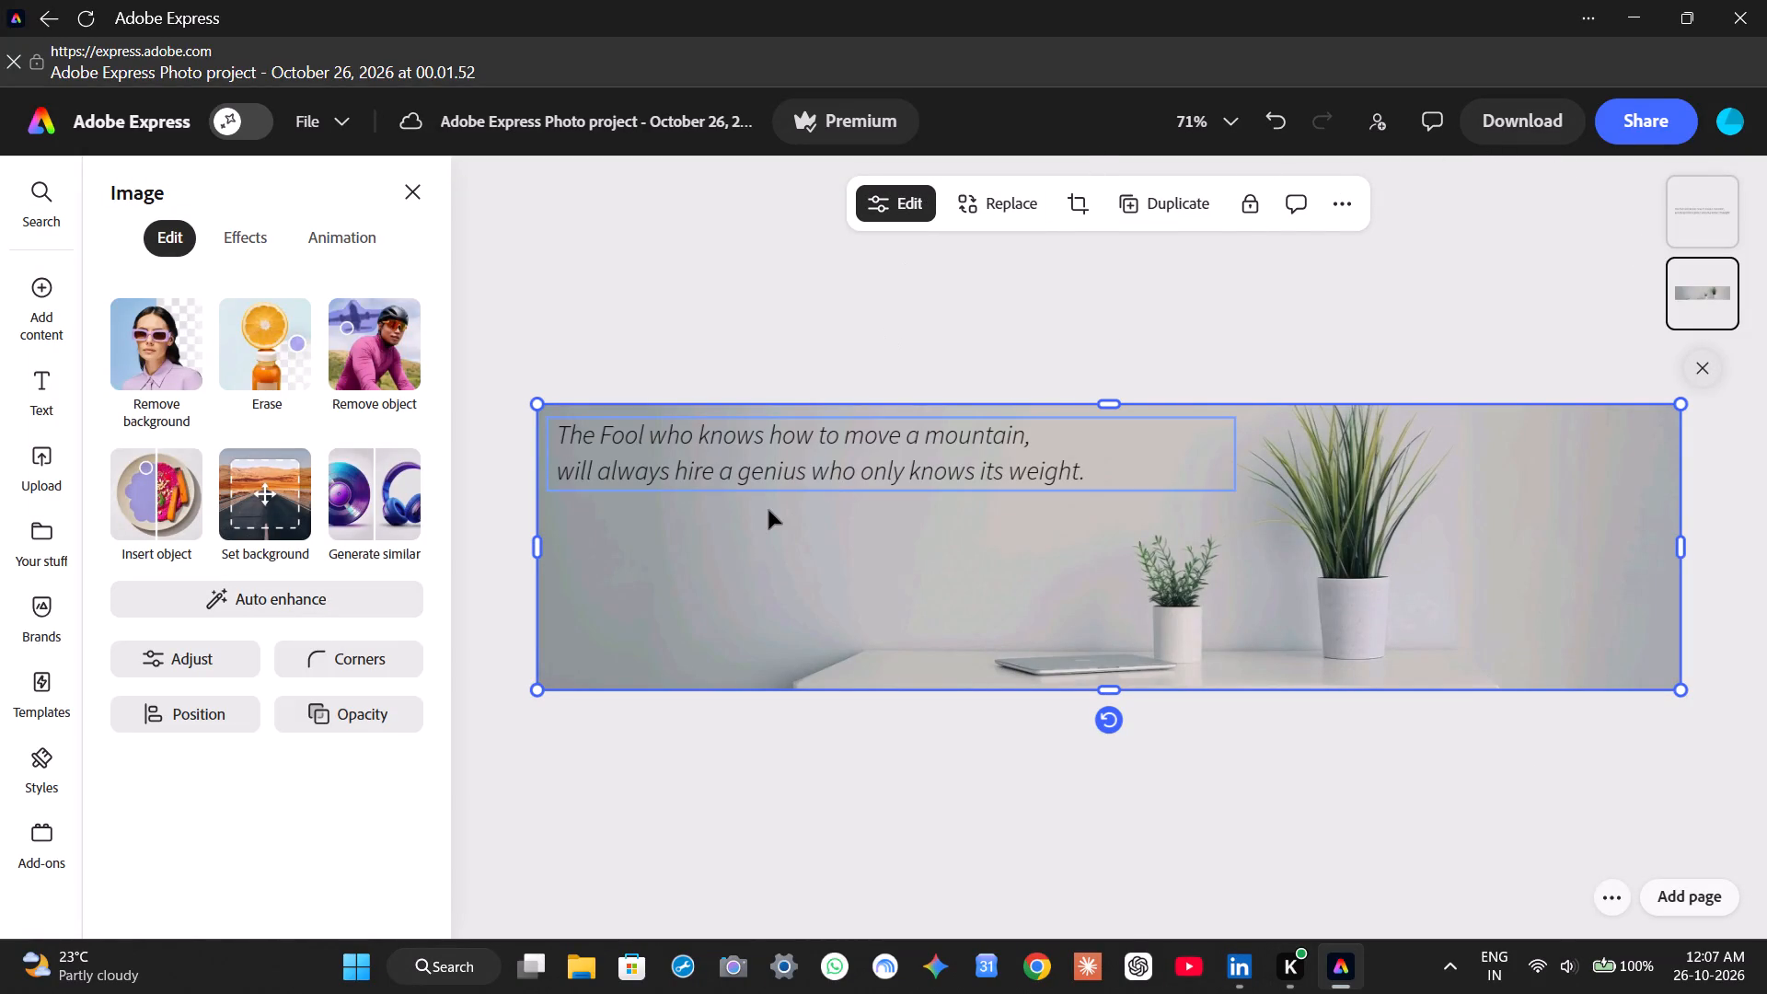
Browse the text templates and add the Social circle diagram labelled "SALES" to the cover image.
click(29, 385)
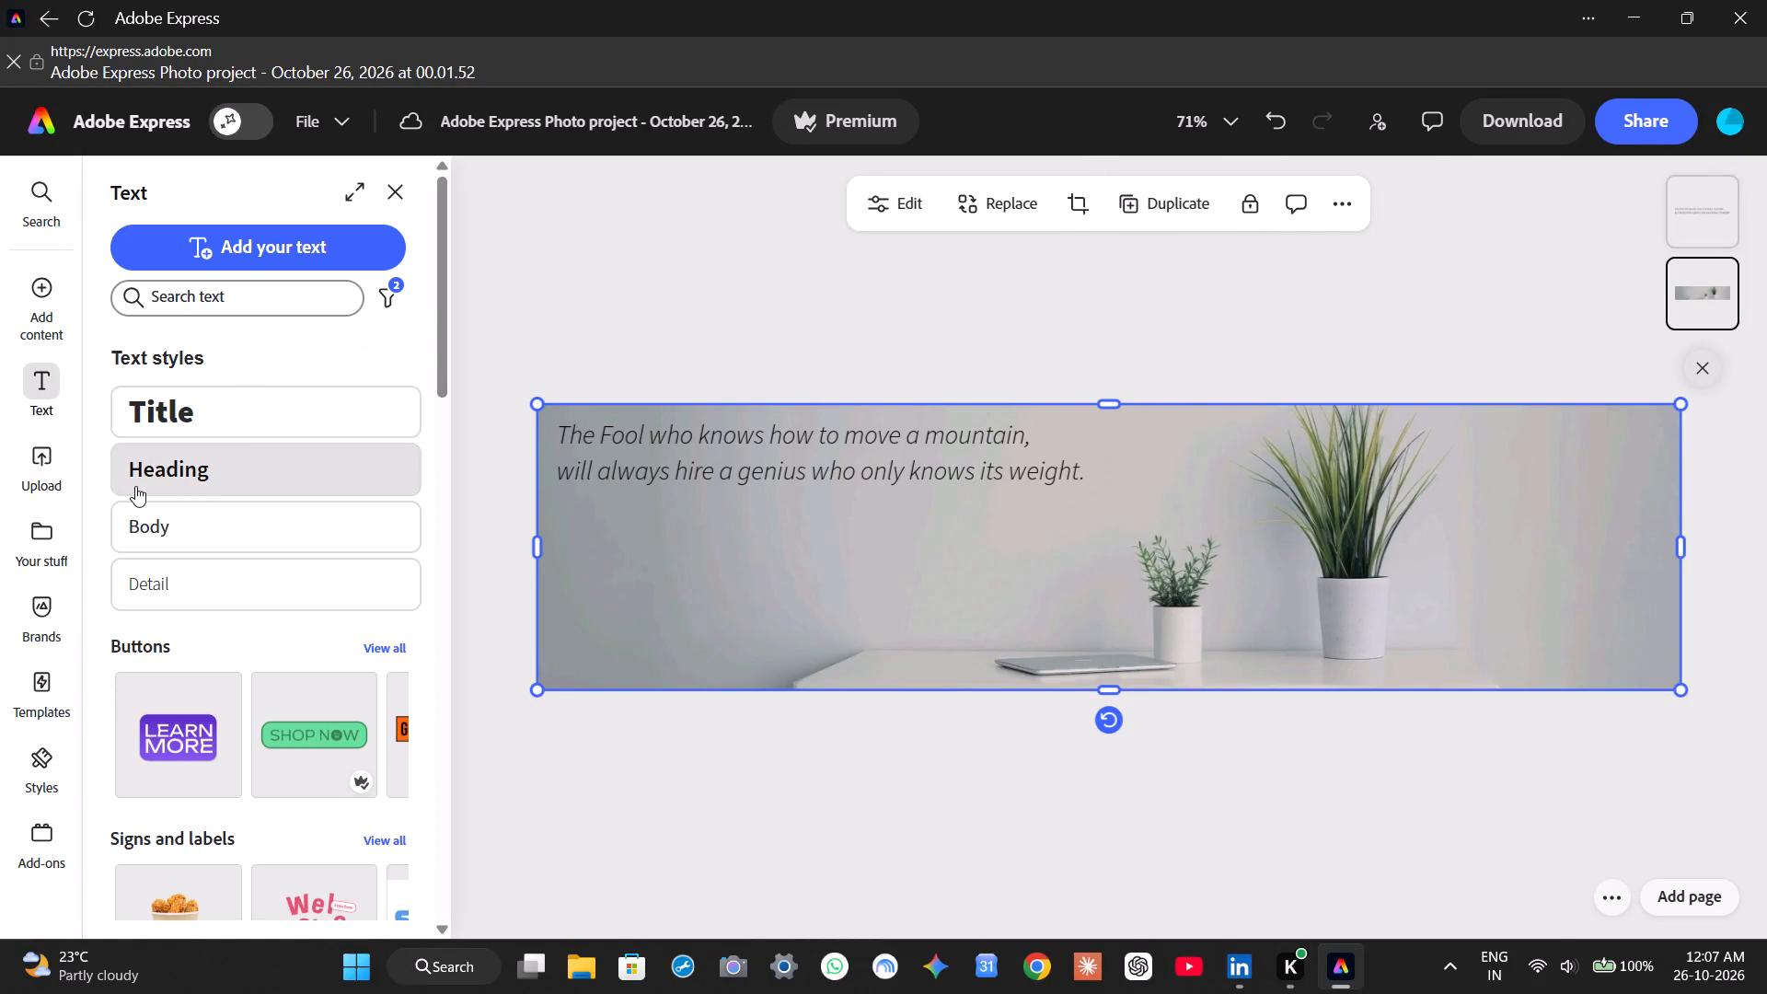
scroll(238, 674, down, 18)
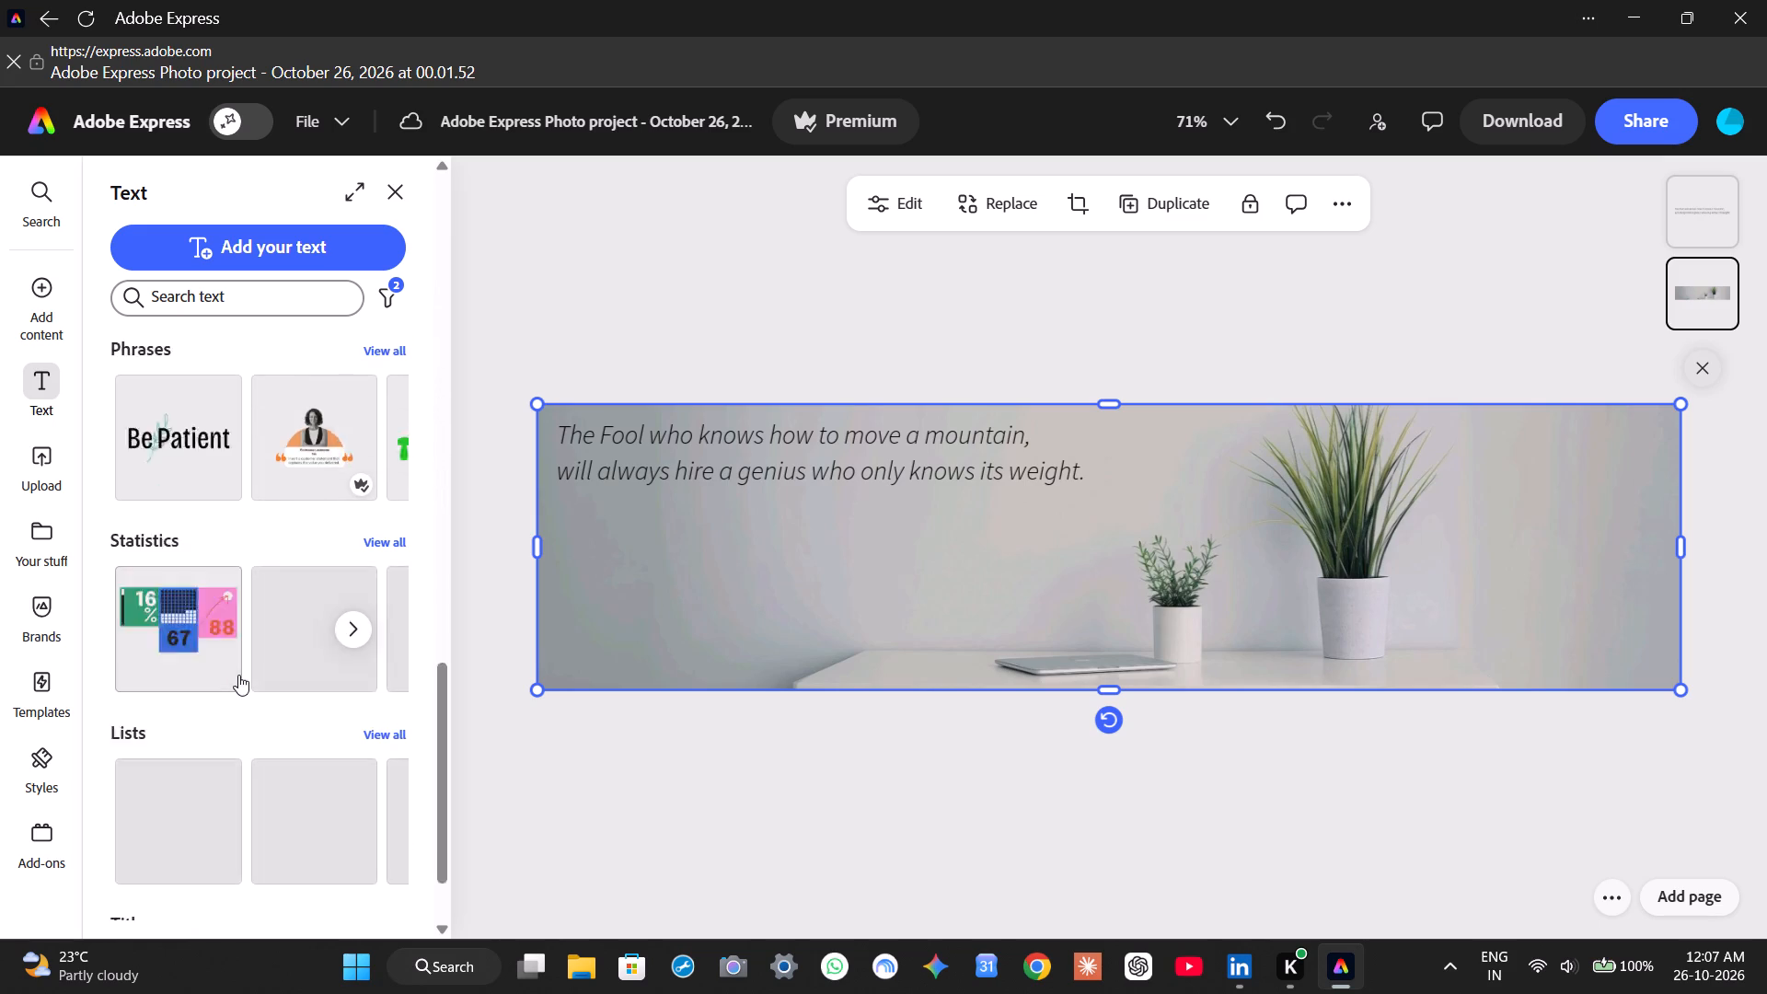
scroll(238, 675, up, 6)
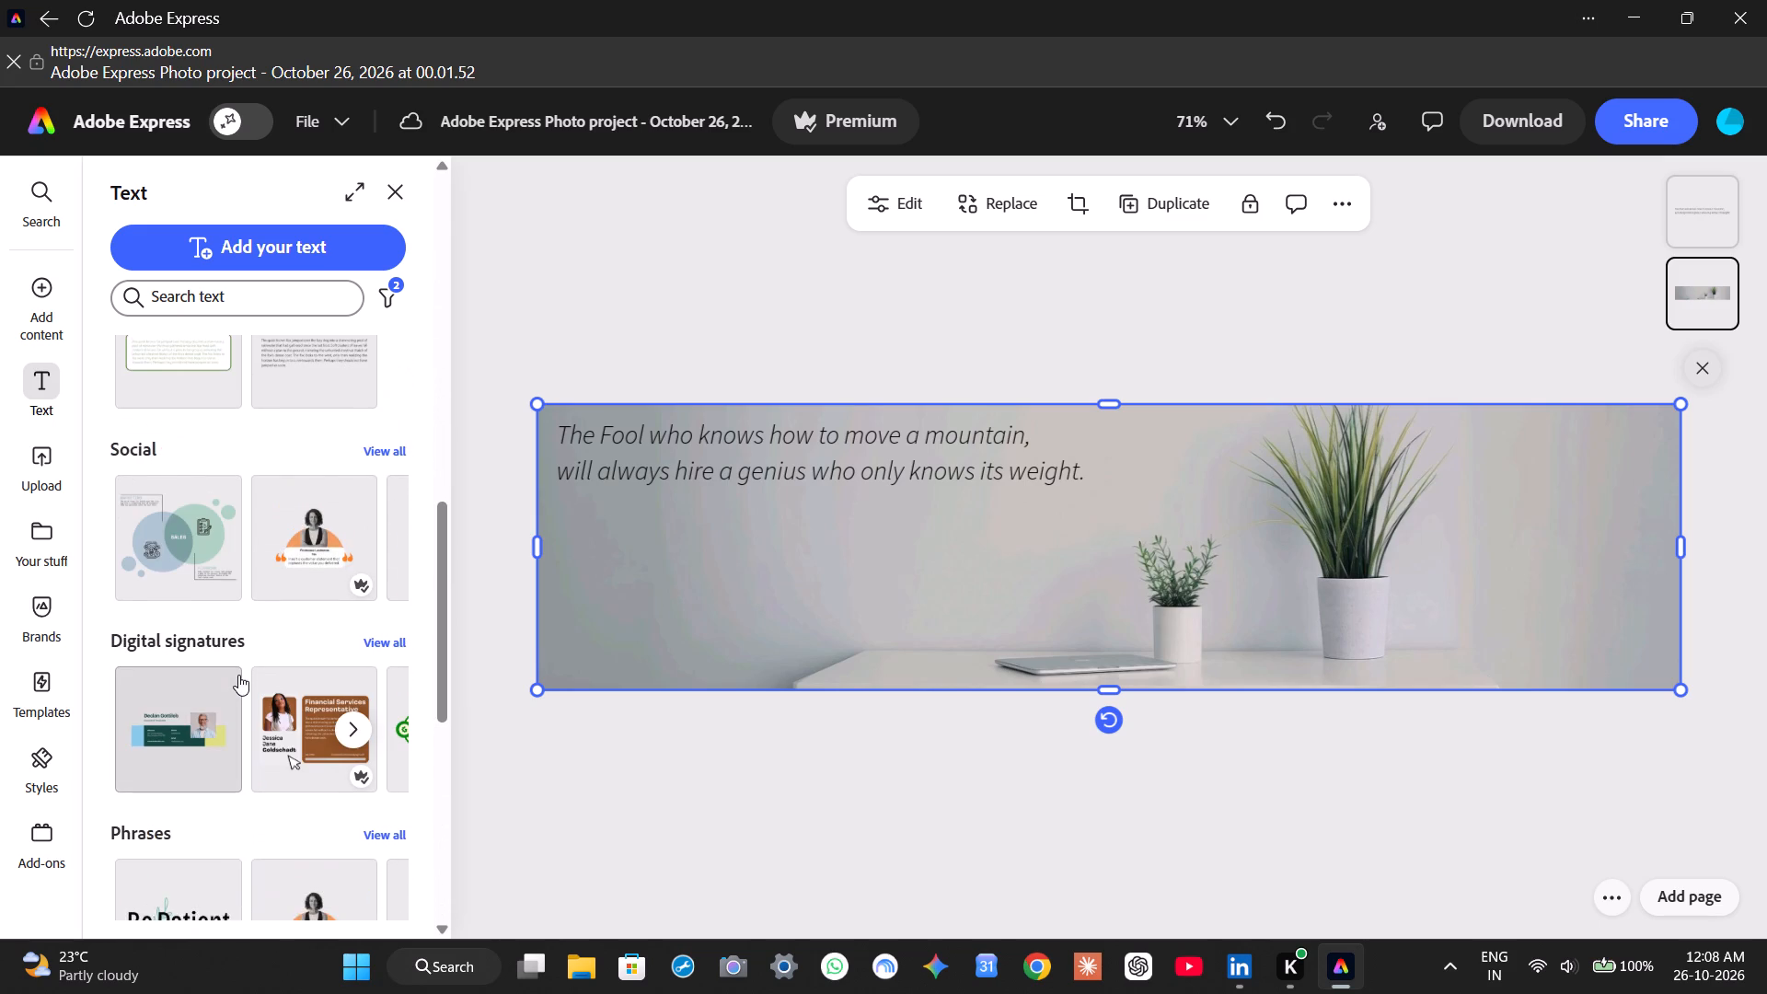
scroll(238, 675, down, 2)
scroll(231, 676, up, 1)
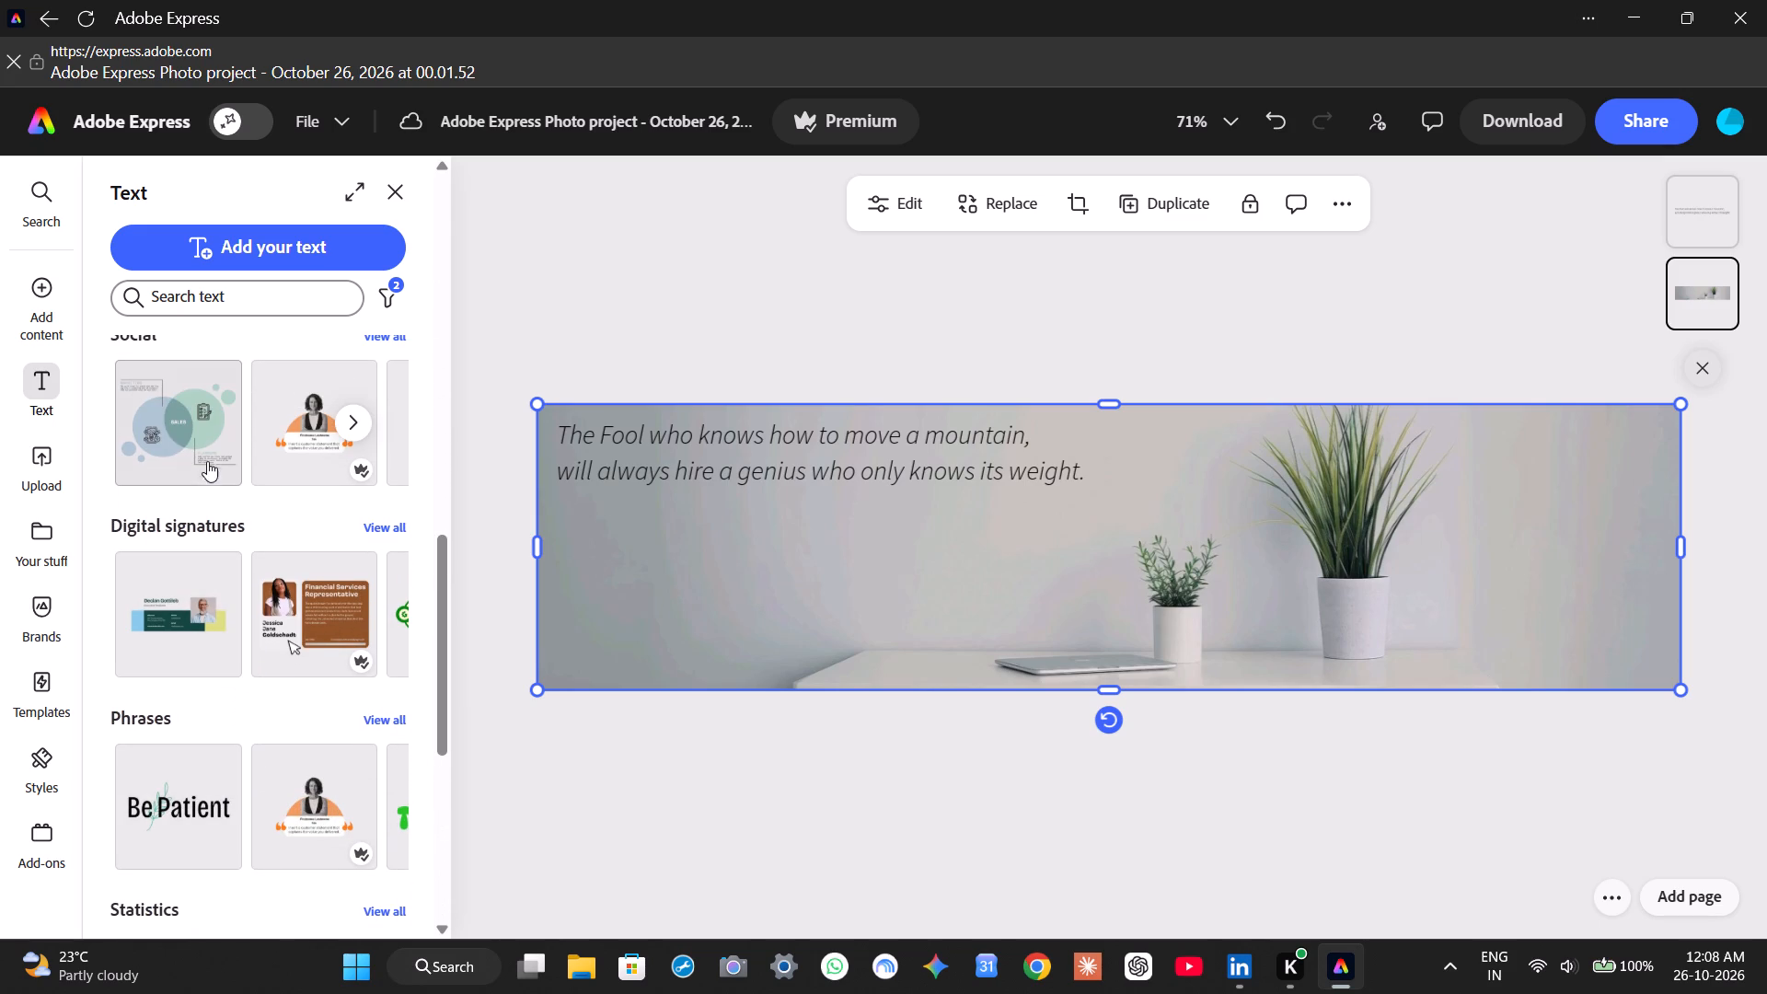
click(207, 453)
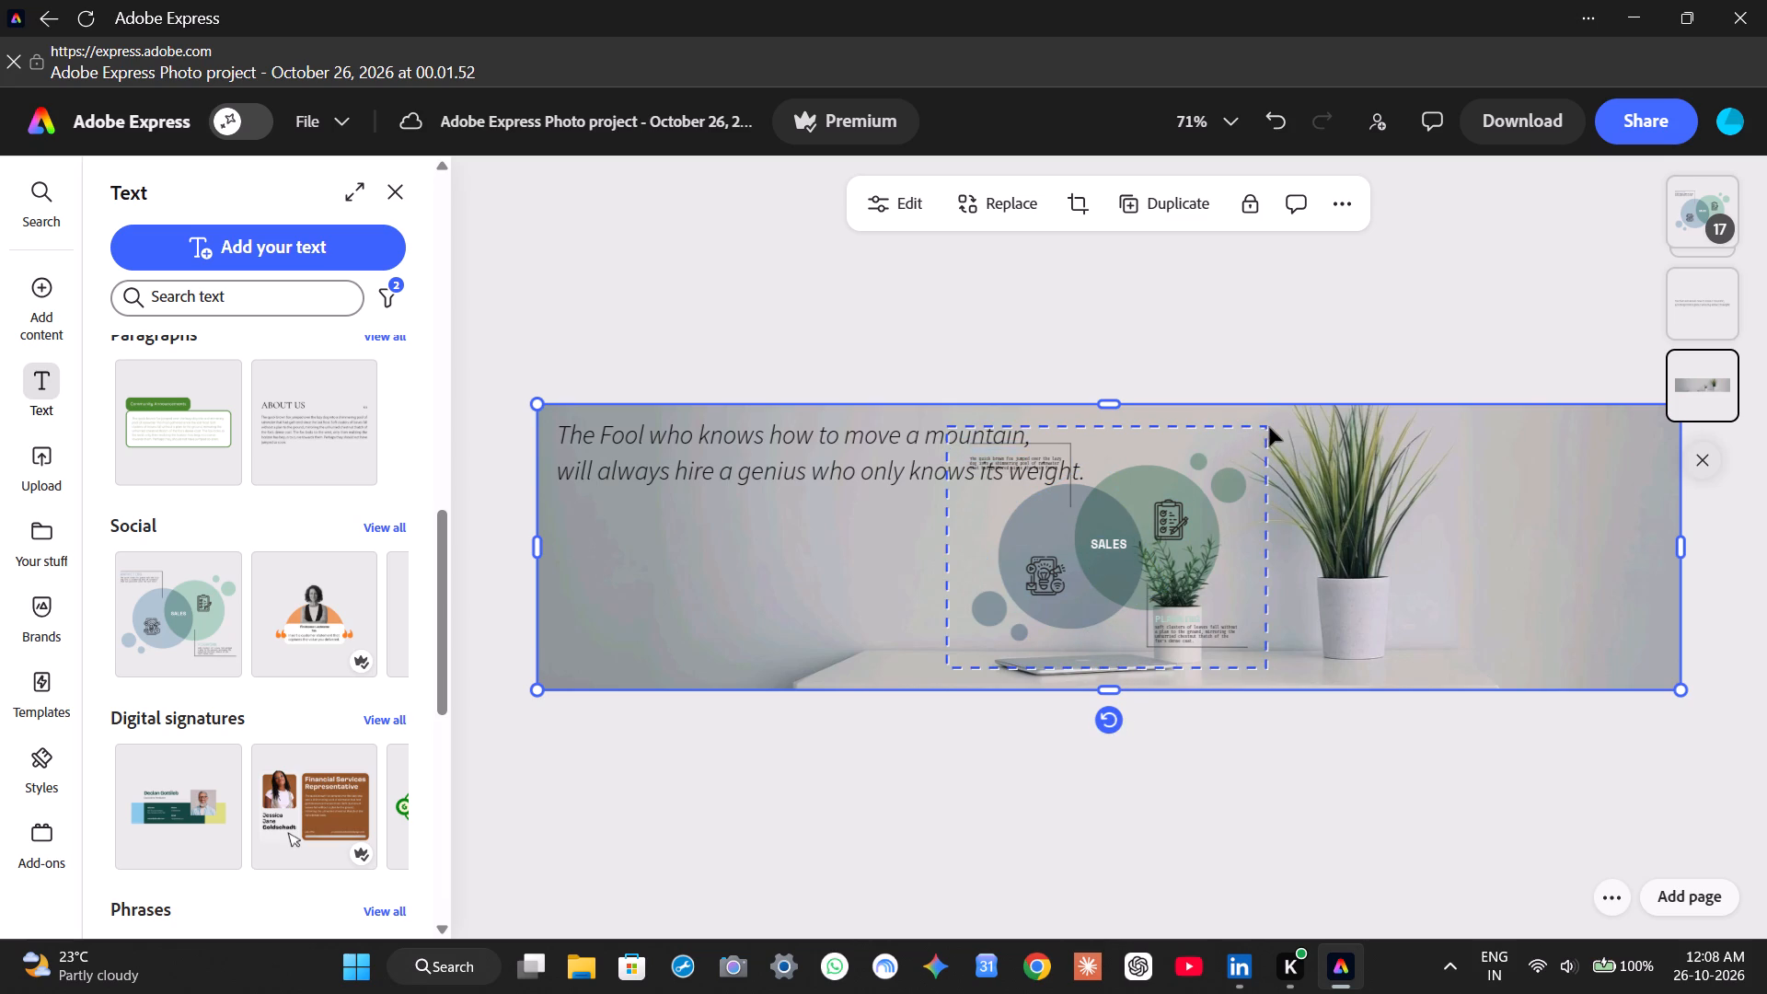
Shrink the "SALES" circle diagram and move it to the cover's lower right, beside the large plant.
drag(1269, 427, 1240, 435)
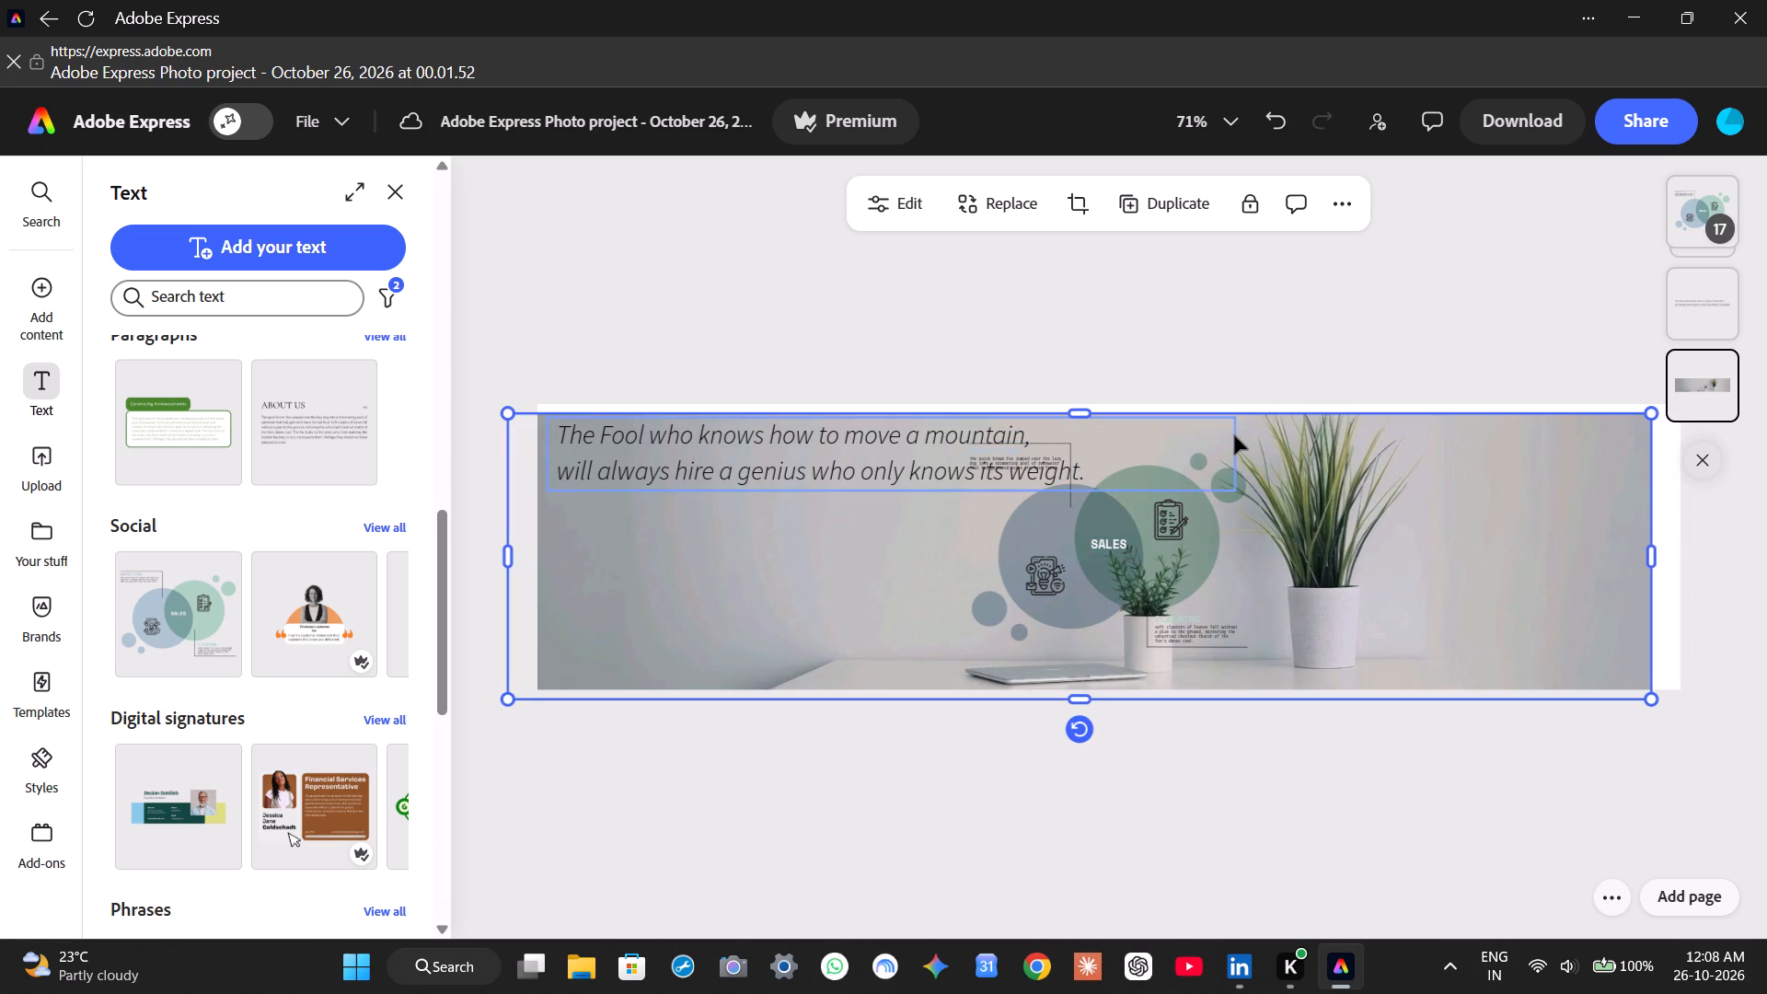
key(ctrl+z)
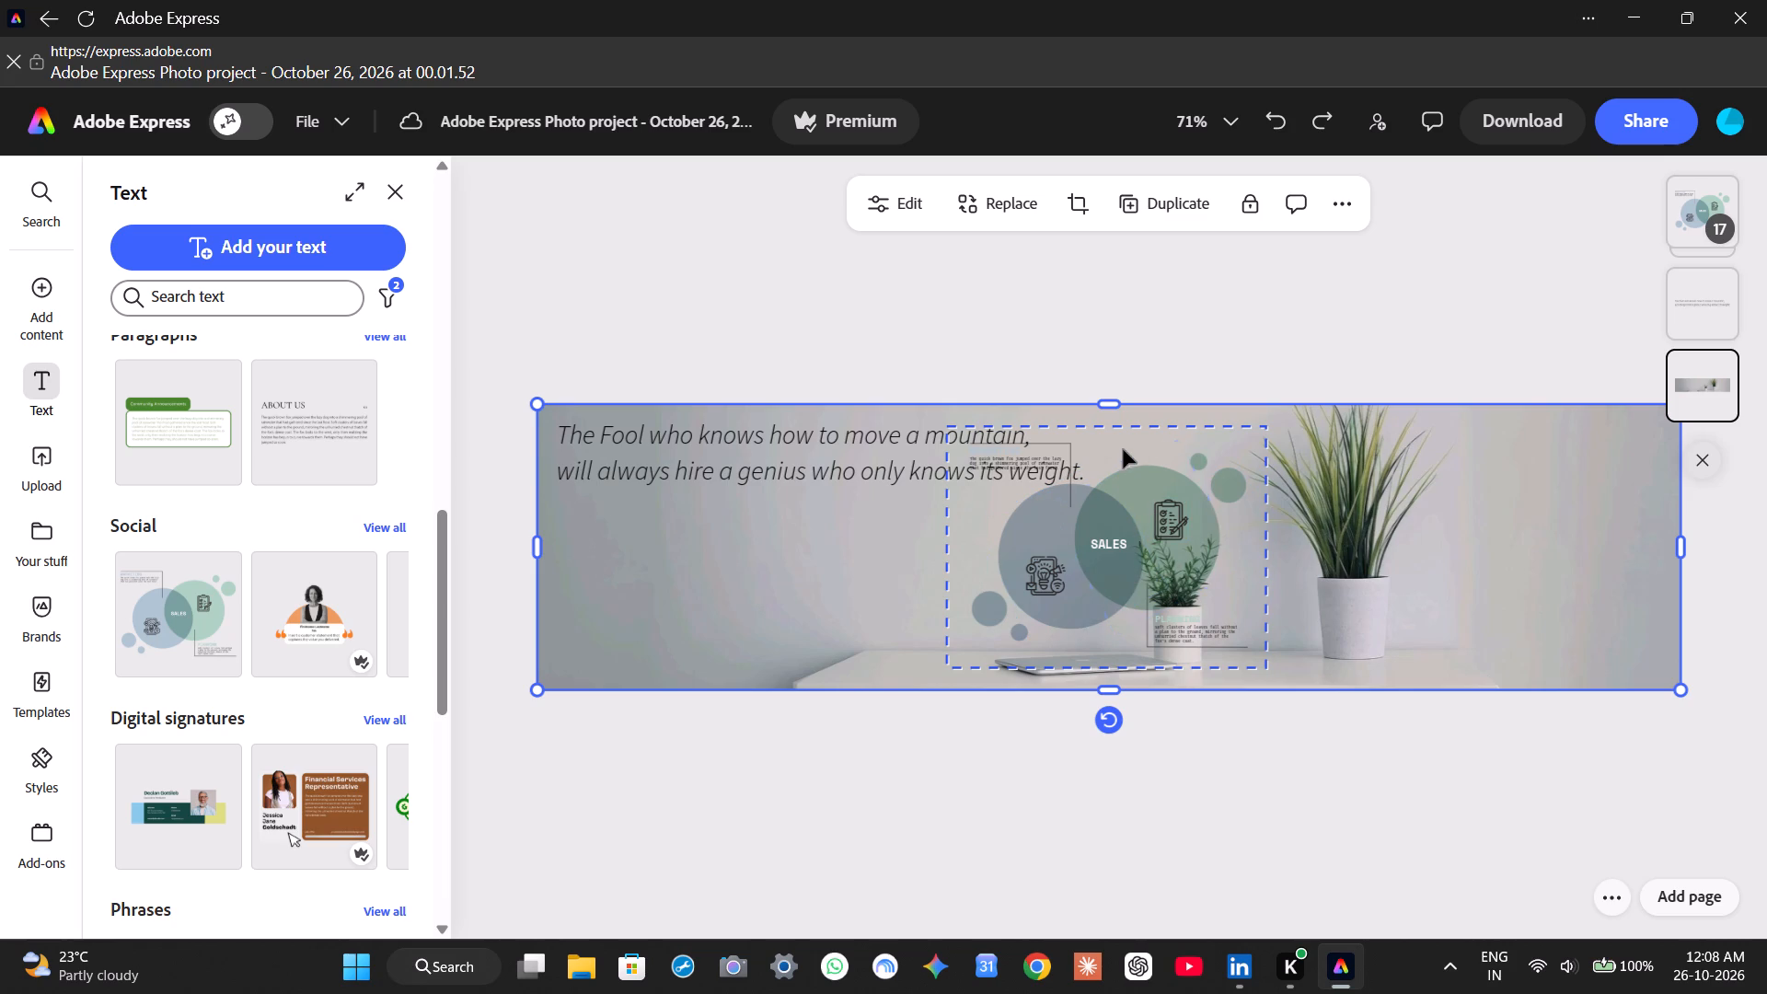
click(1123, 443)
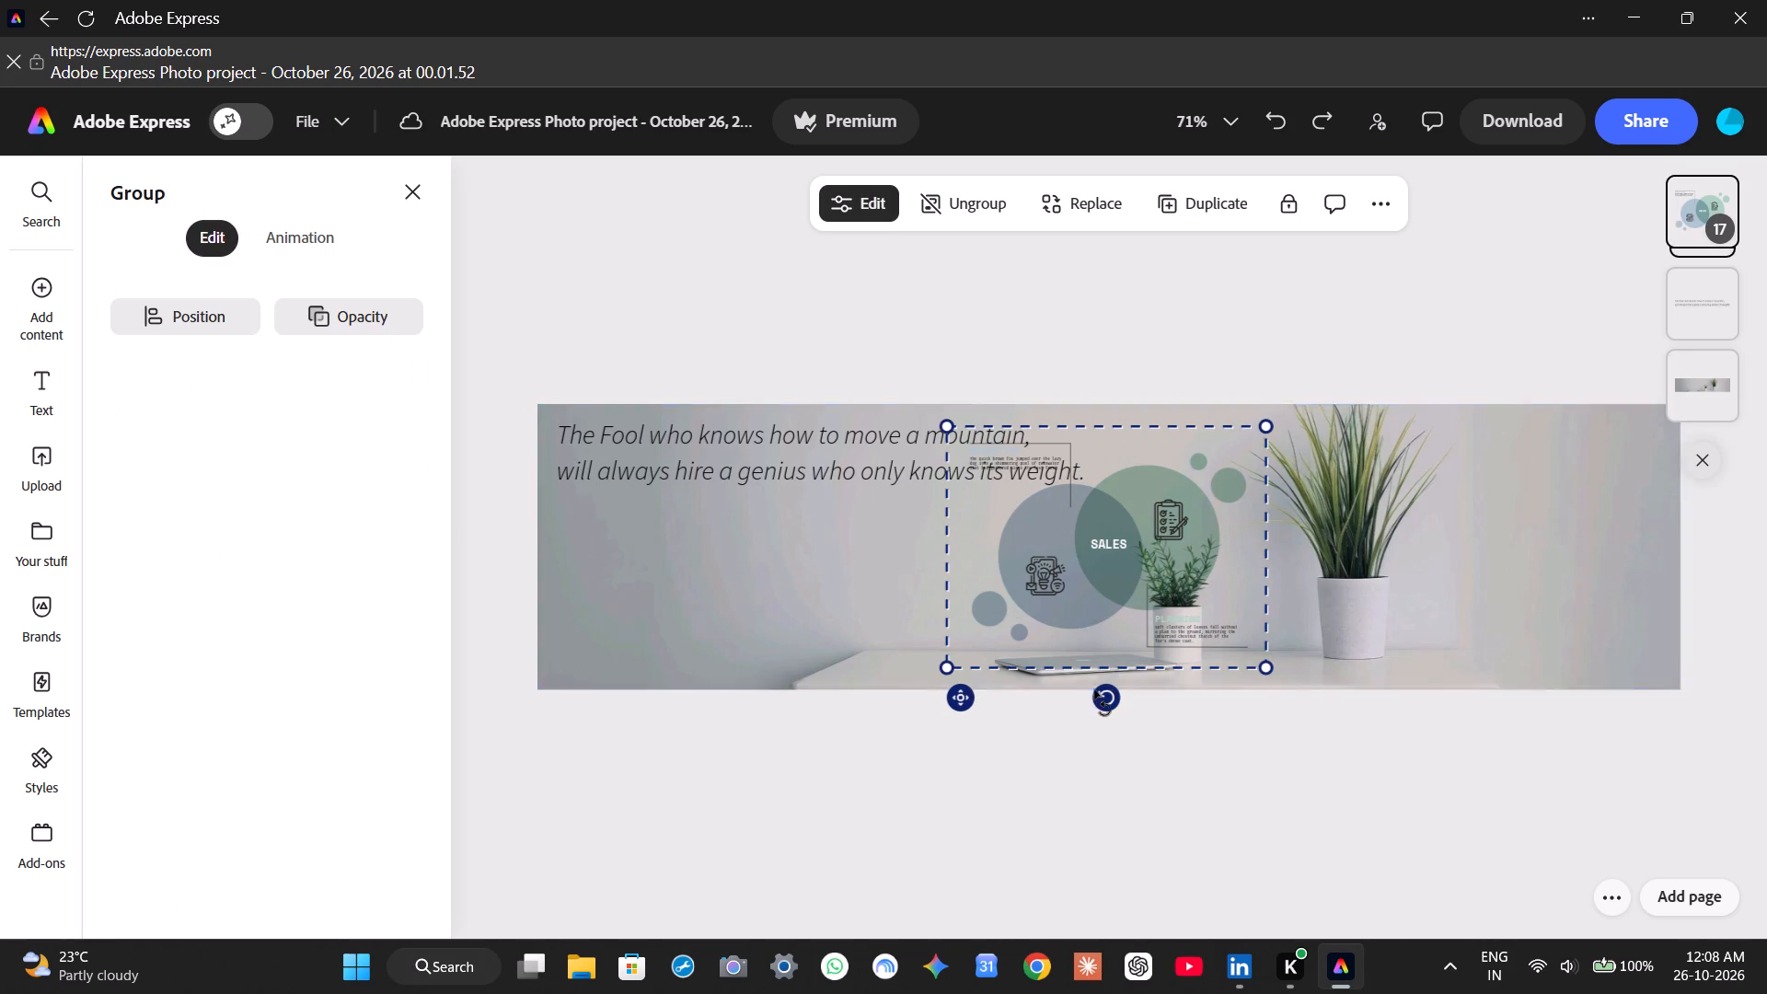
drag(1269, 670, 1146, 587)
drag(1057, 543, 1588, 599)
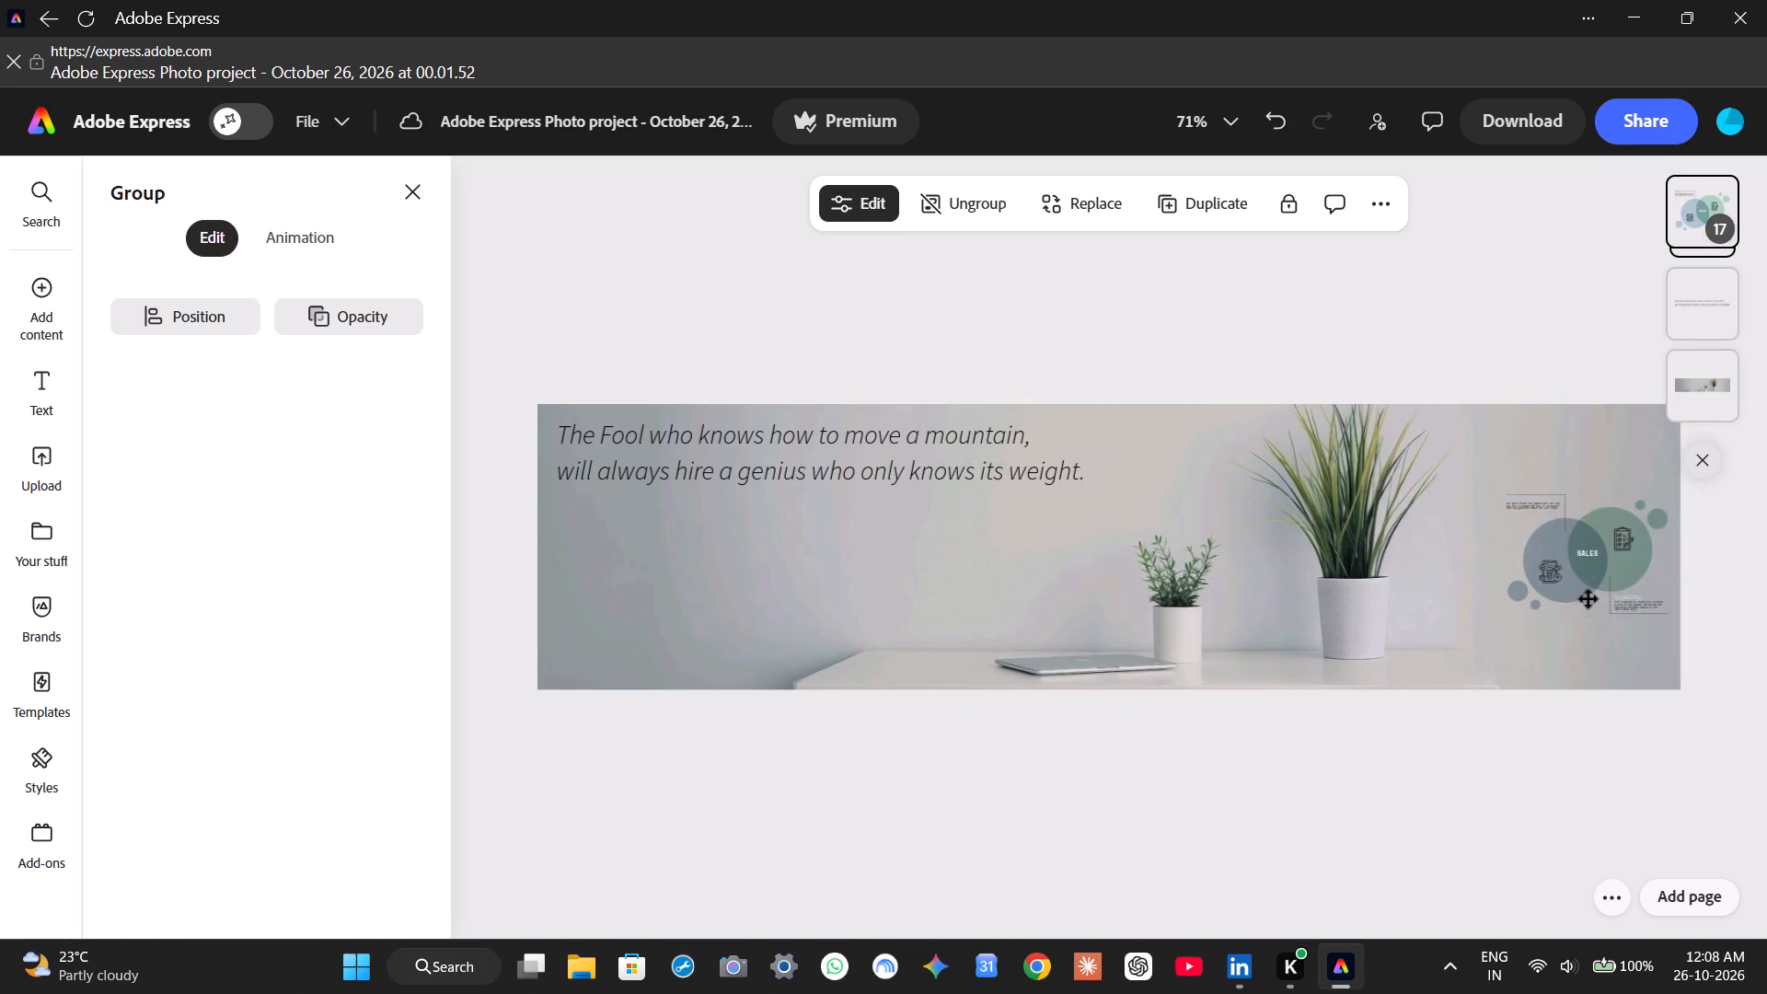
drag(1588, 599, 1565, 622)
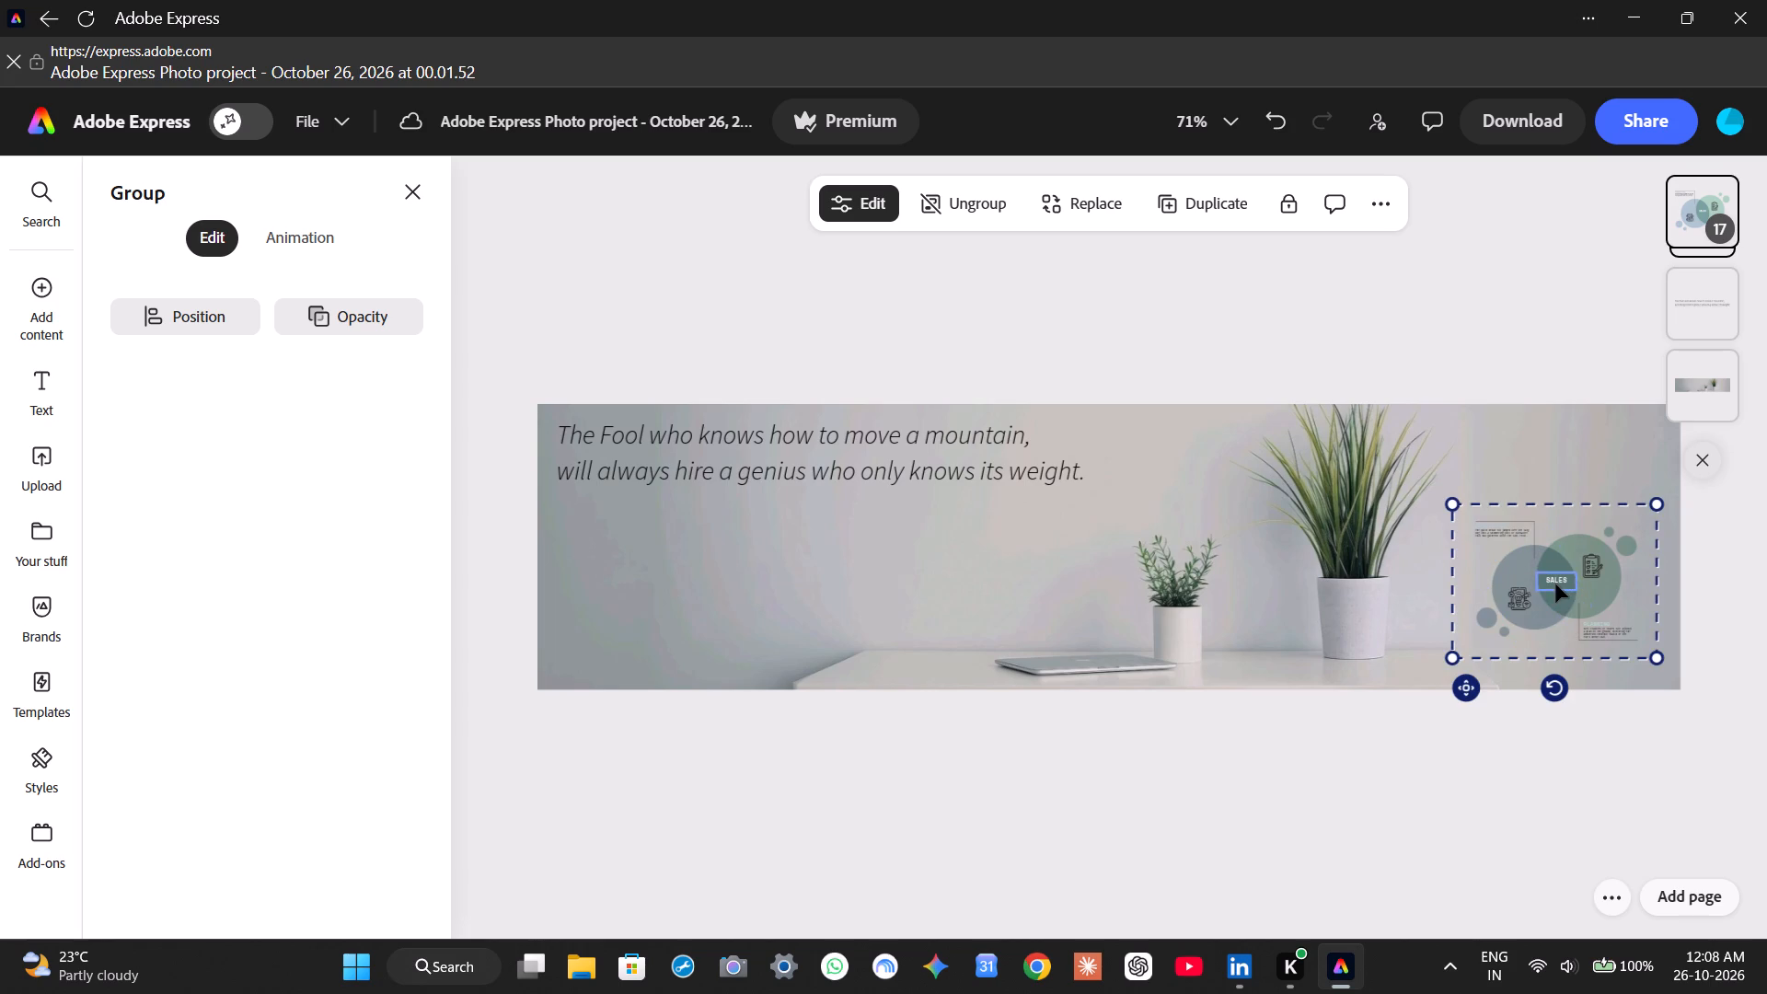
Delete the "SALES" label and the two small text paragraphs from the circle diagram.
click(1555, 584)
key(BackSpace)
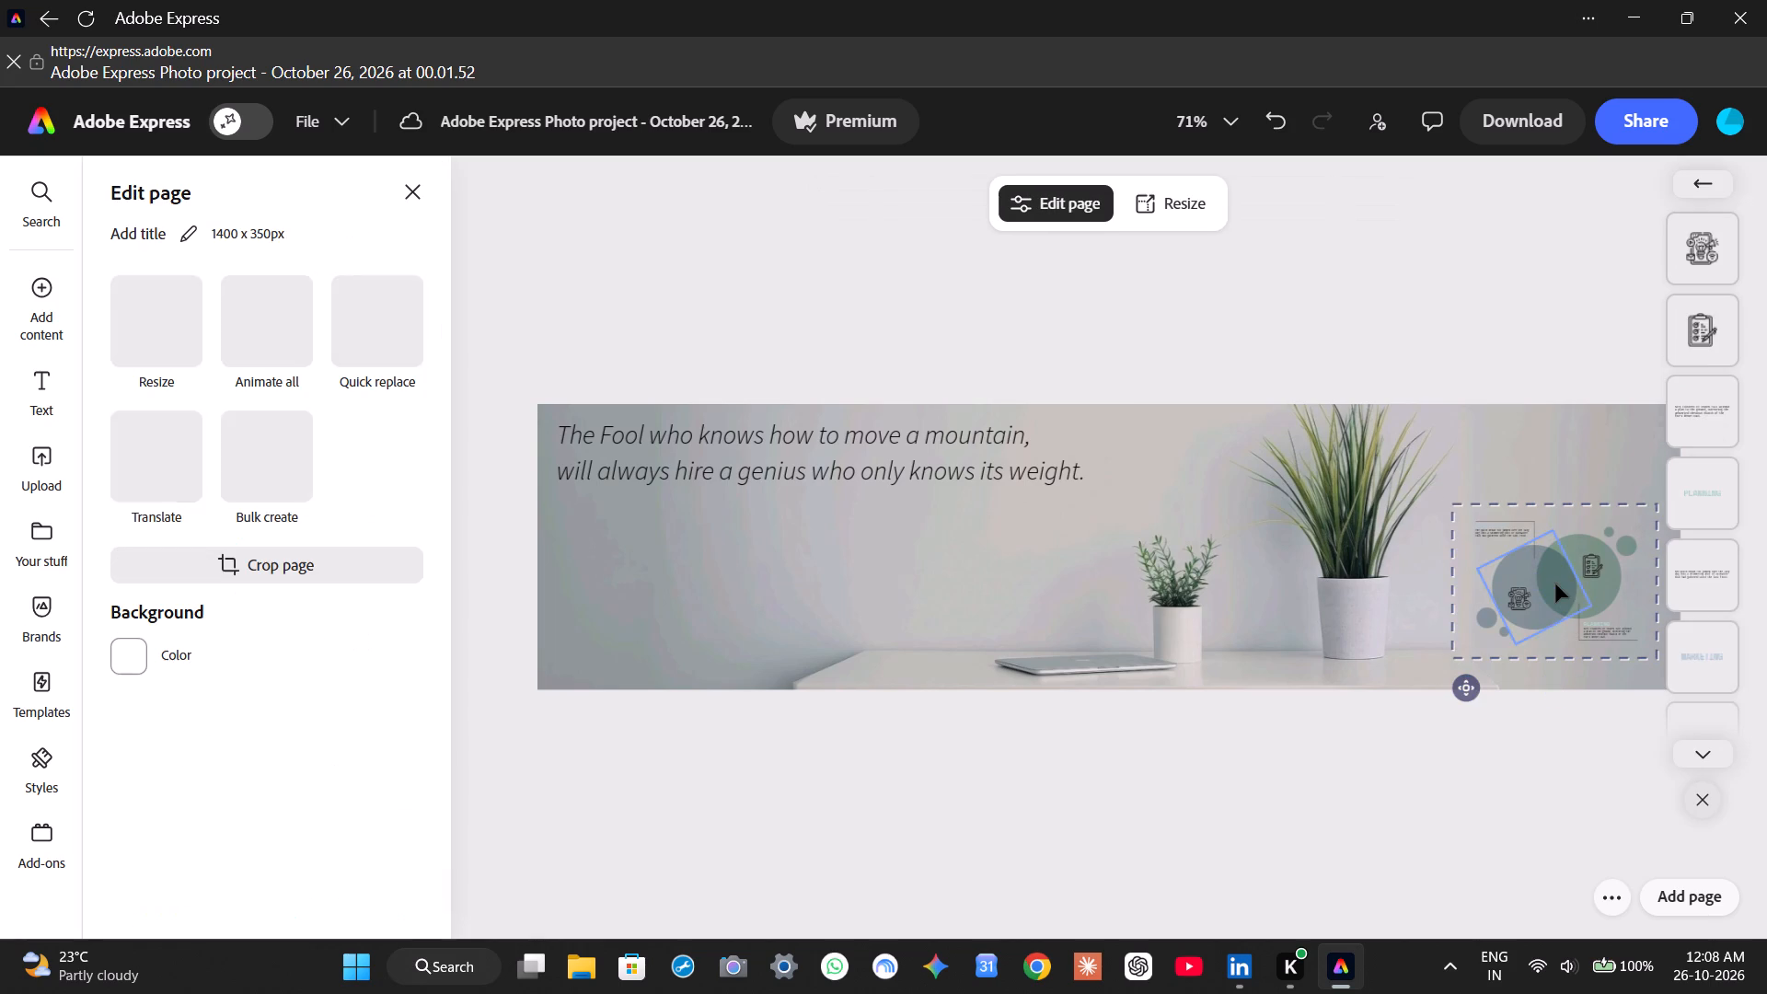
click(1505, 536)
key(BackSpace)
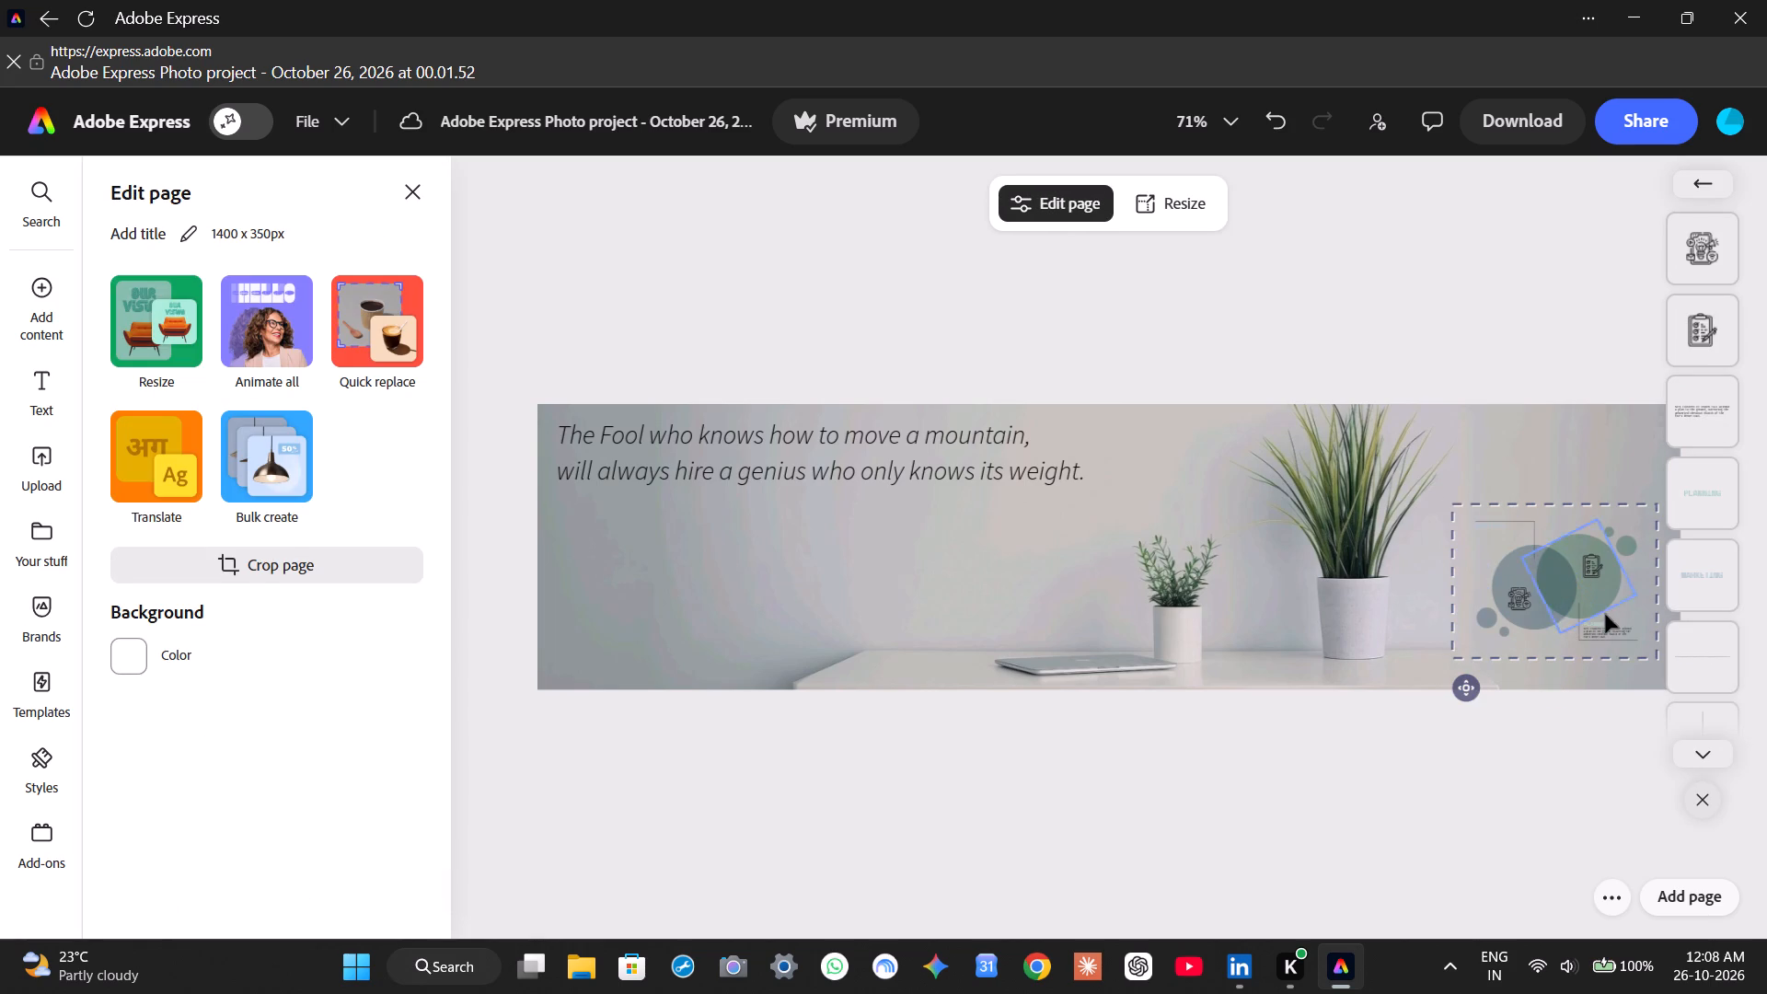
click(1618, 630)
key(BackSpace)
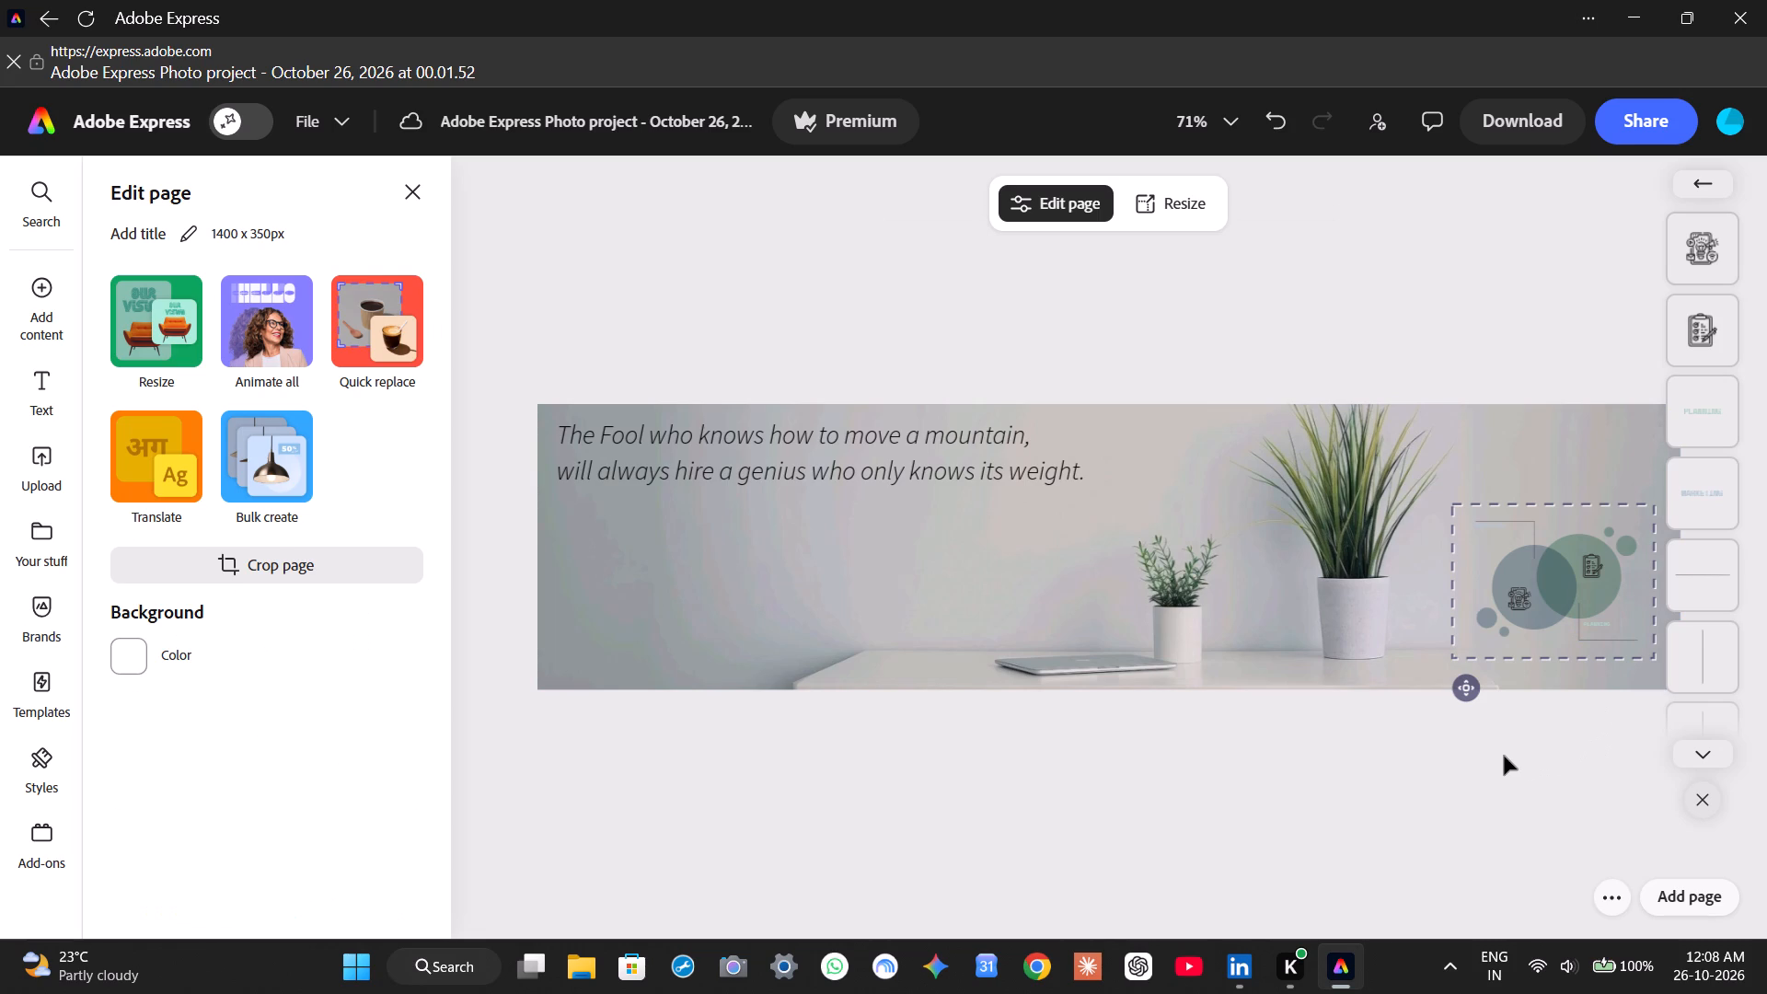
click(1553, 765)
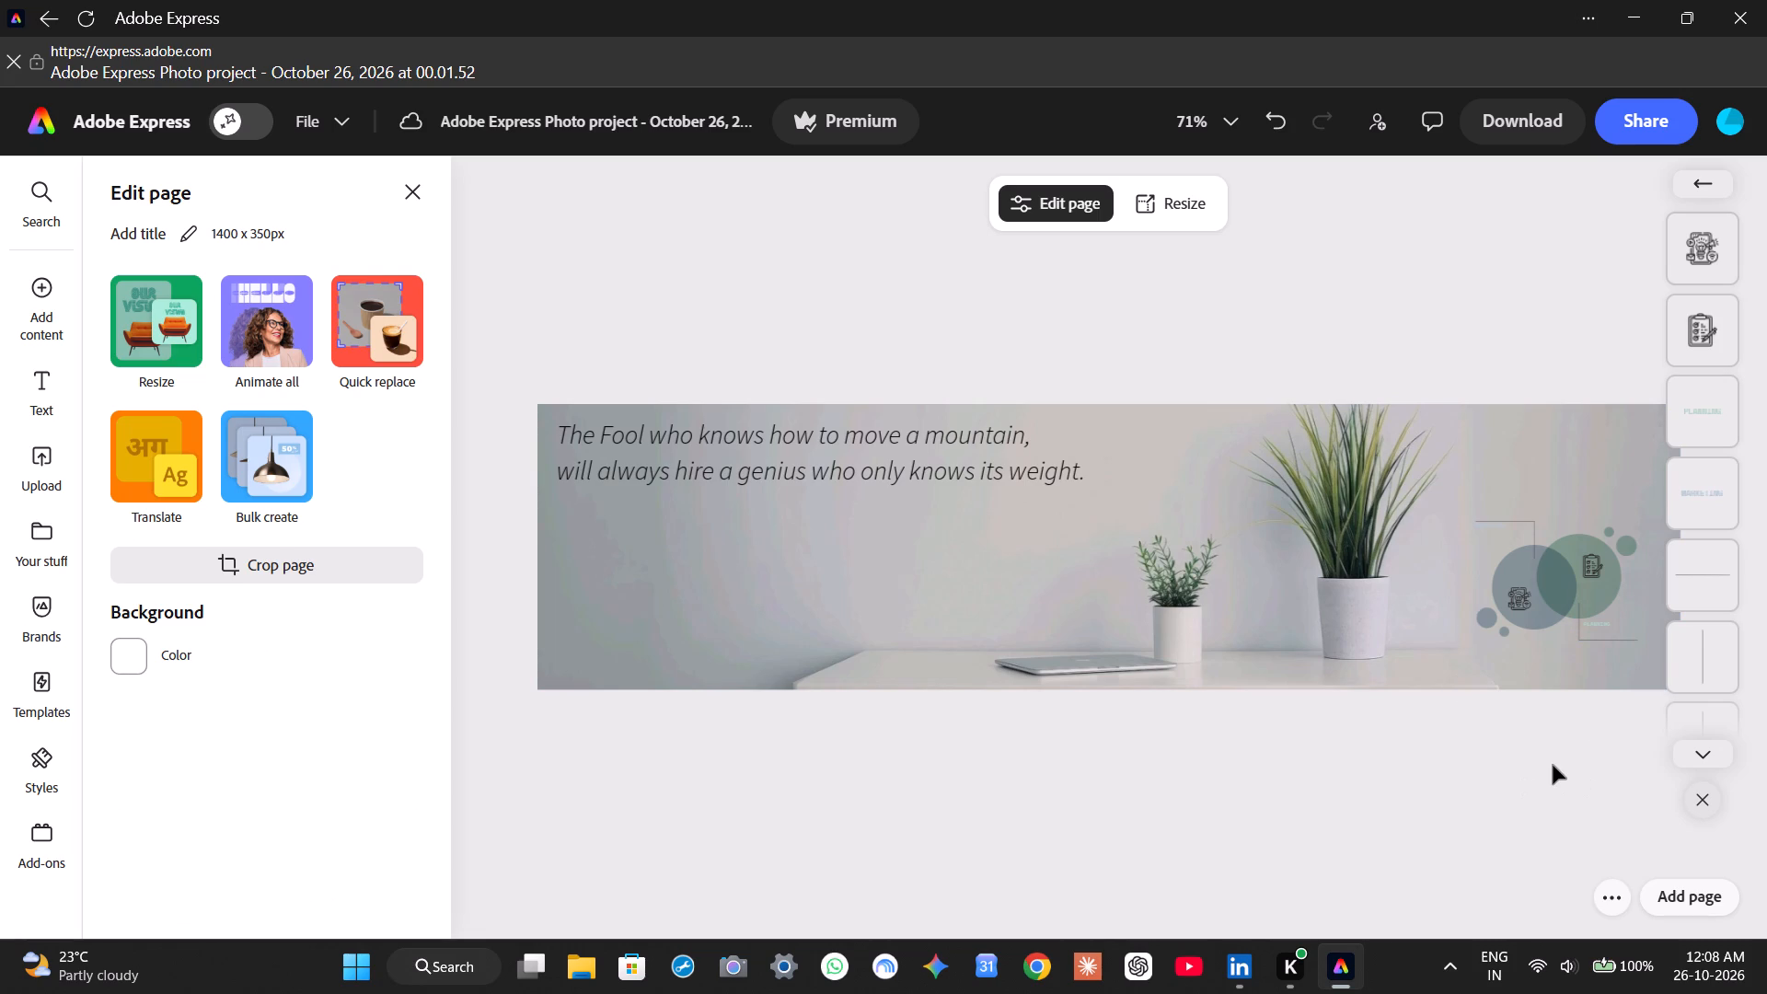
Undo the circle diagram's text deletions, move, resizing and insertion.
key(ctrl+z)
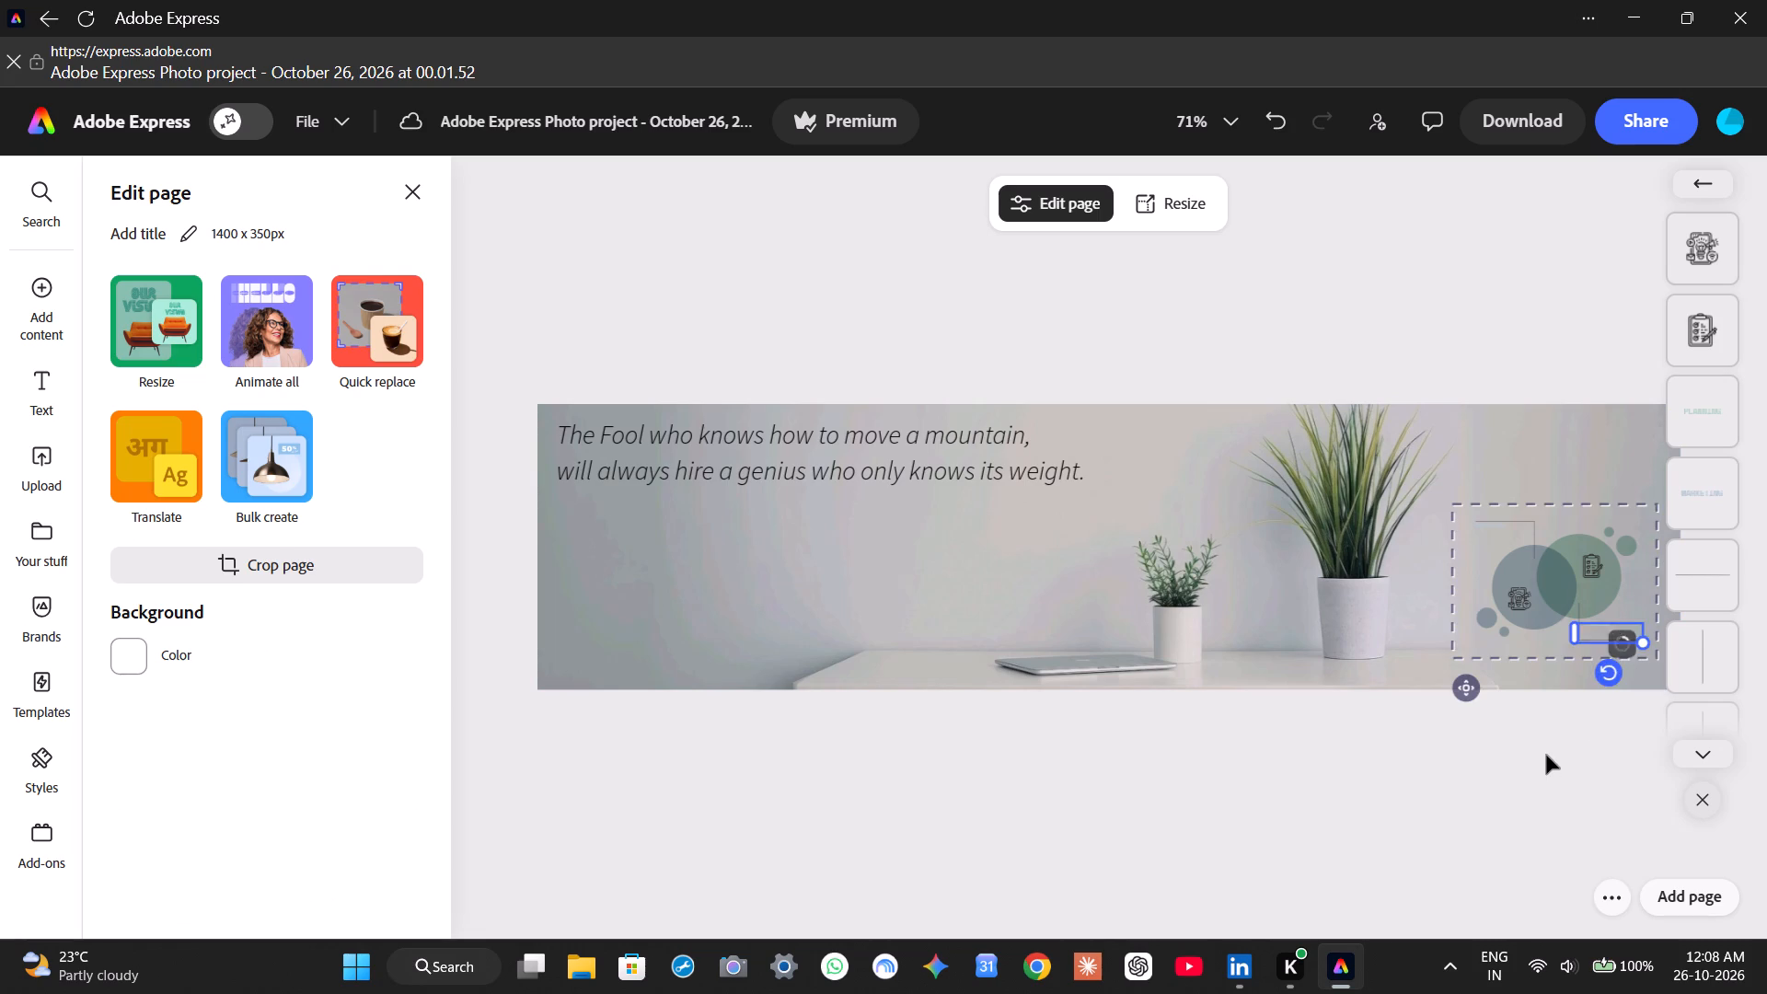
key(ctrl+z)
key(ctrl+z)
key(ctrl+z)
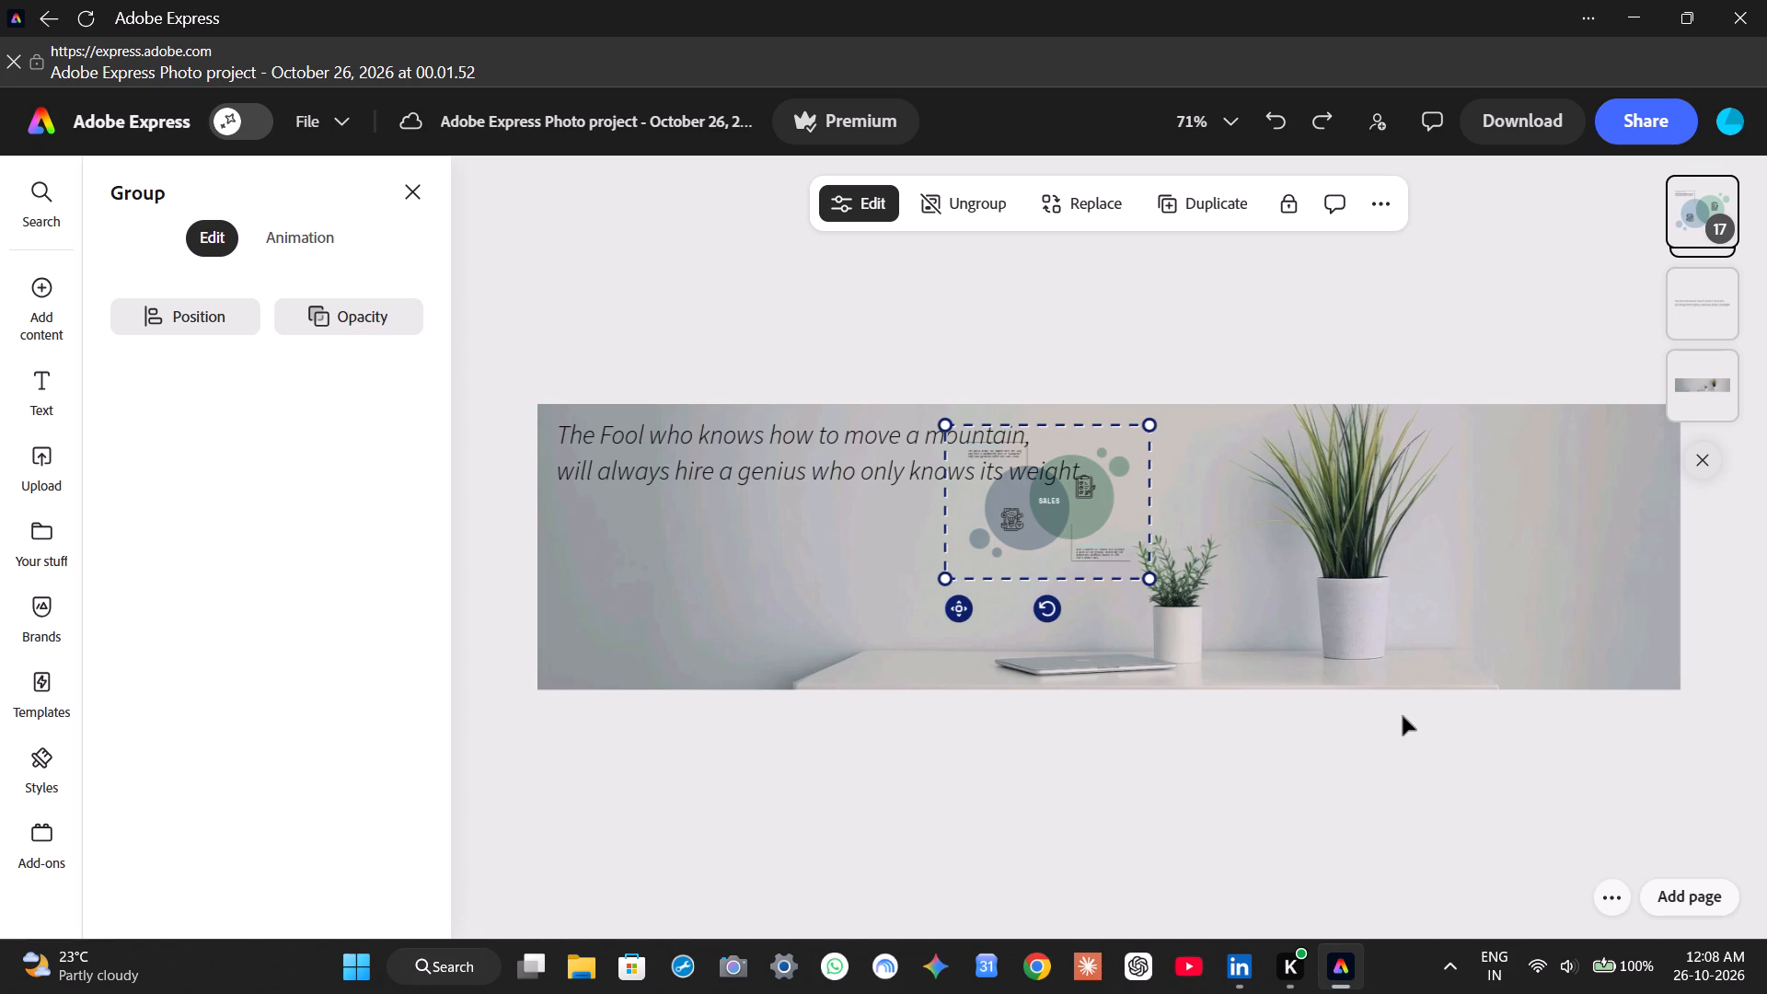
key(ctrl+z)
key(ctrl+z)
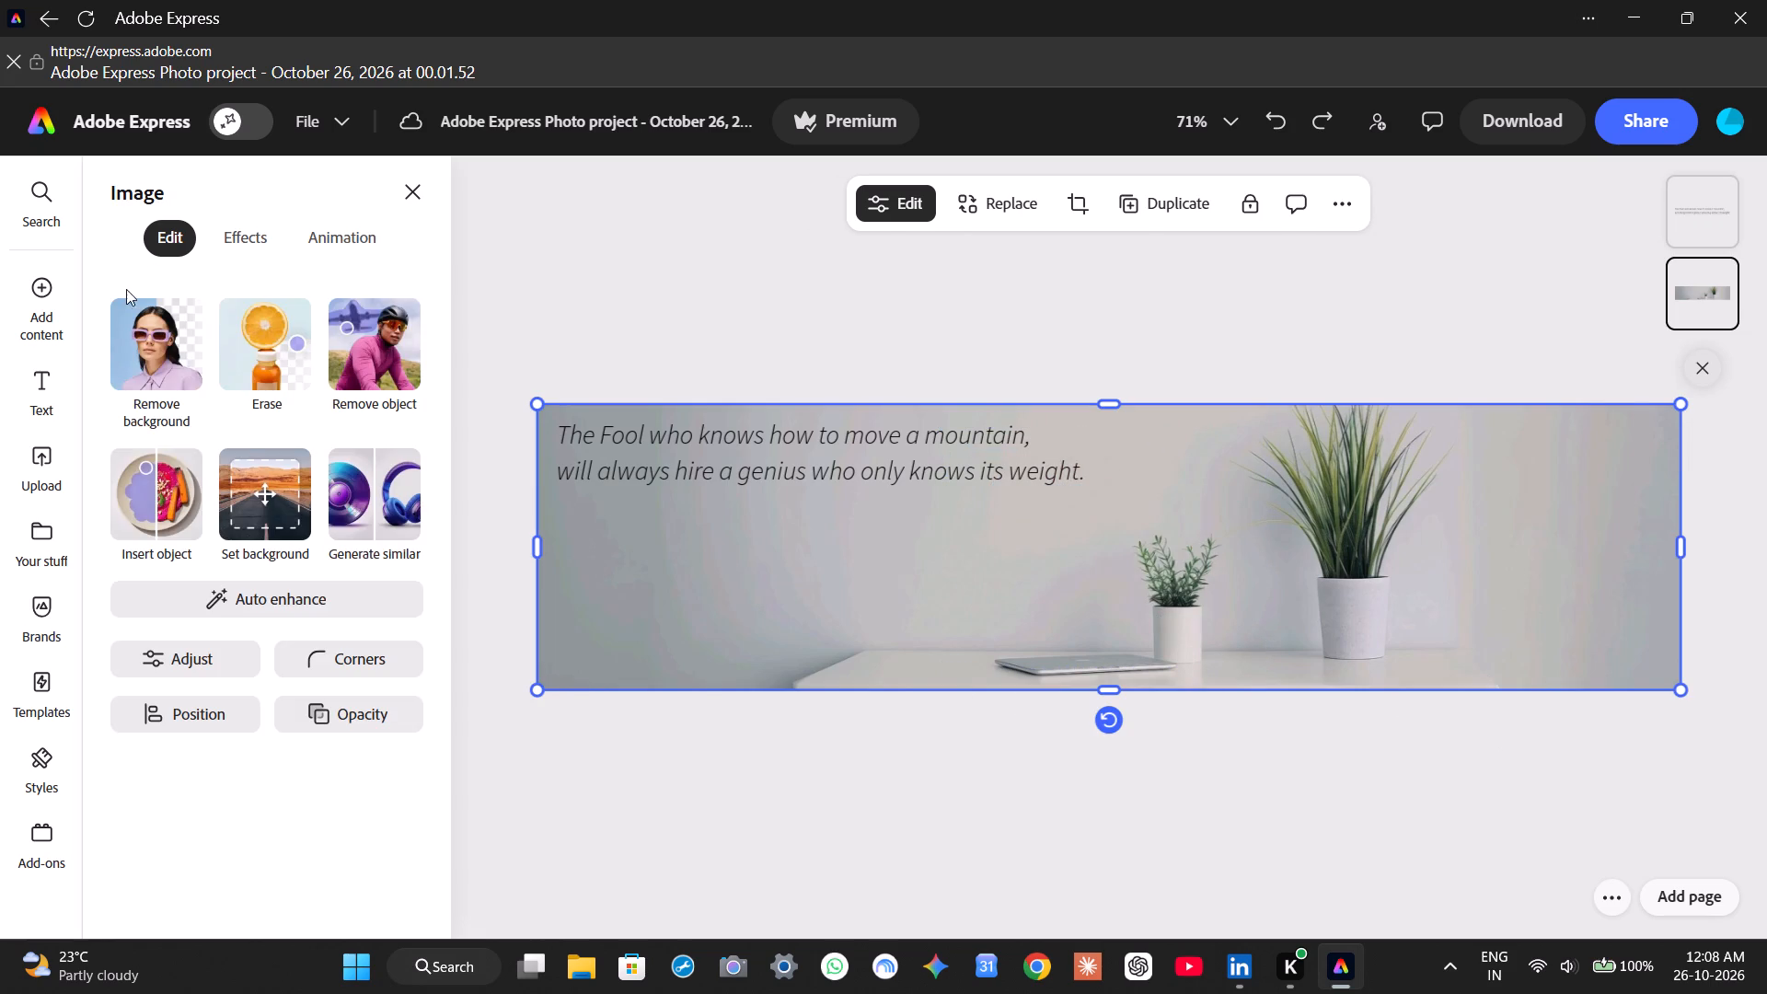
Examine the text styles, the quote's formatting options and the actions available for the background image.
click(43, 372)
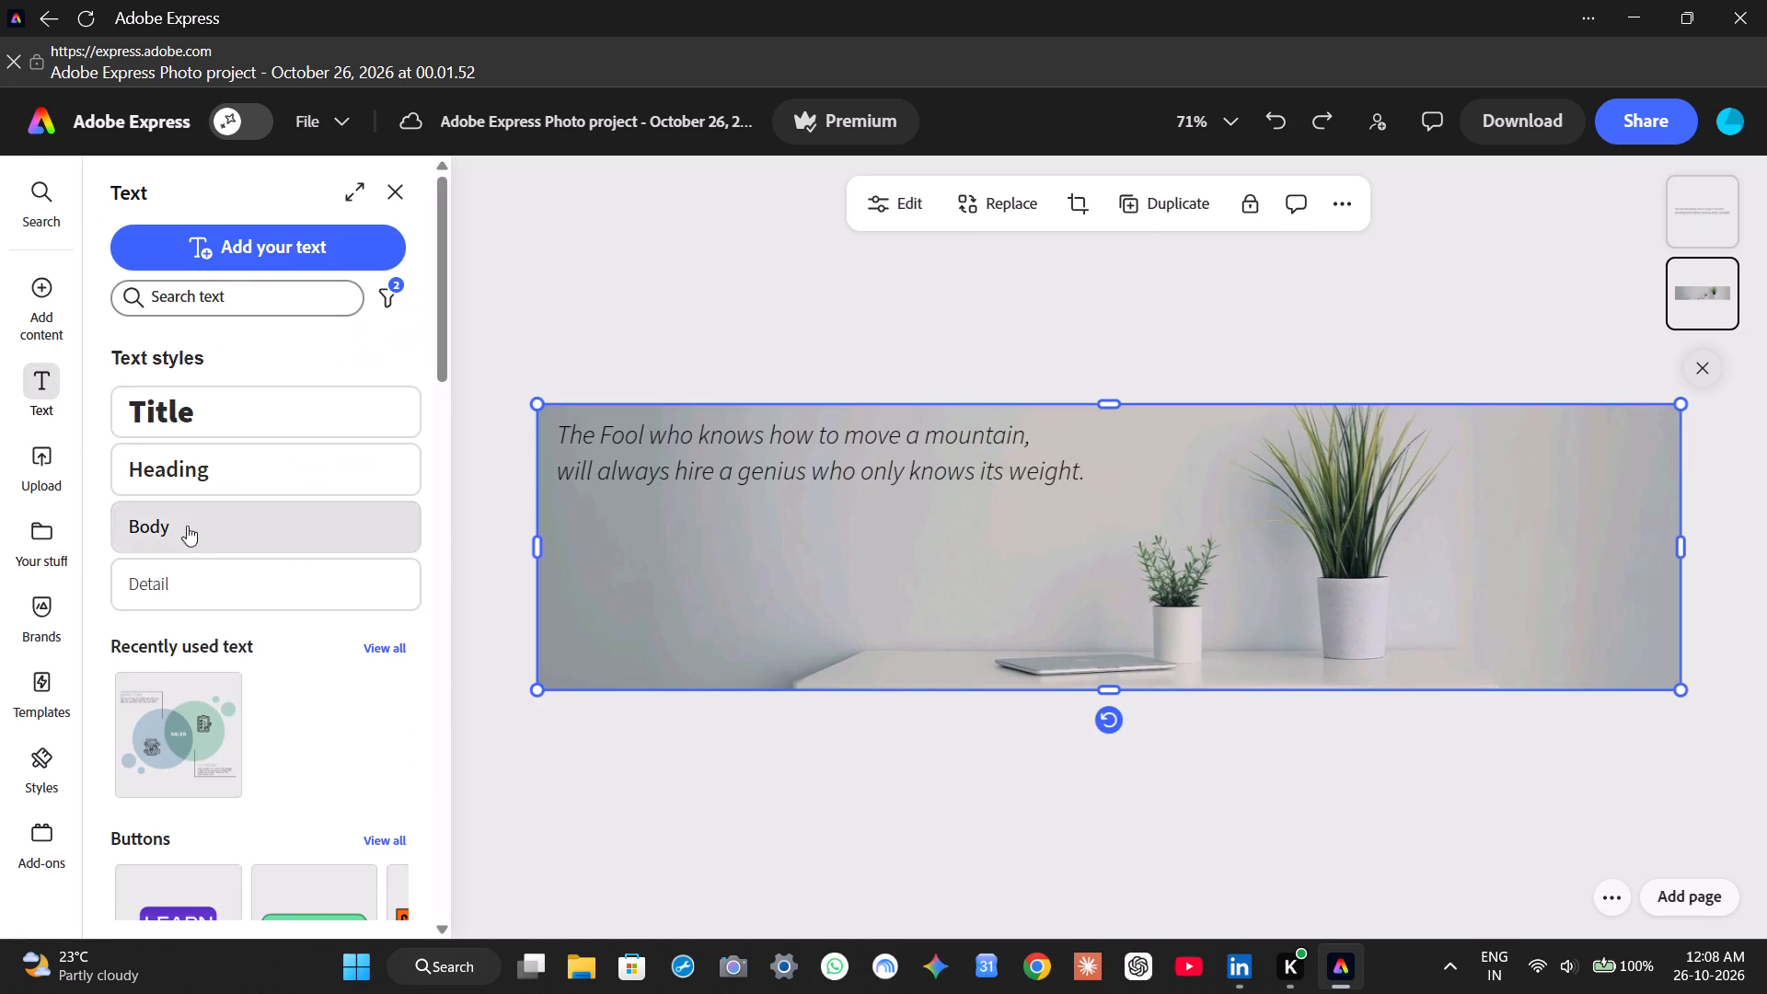
scroll(215, 563, down, 2)
click(761, 467)
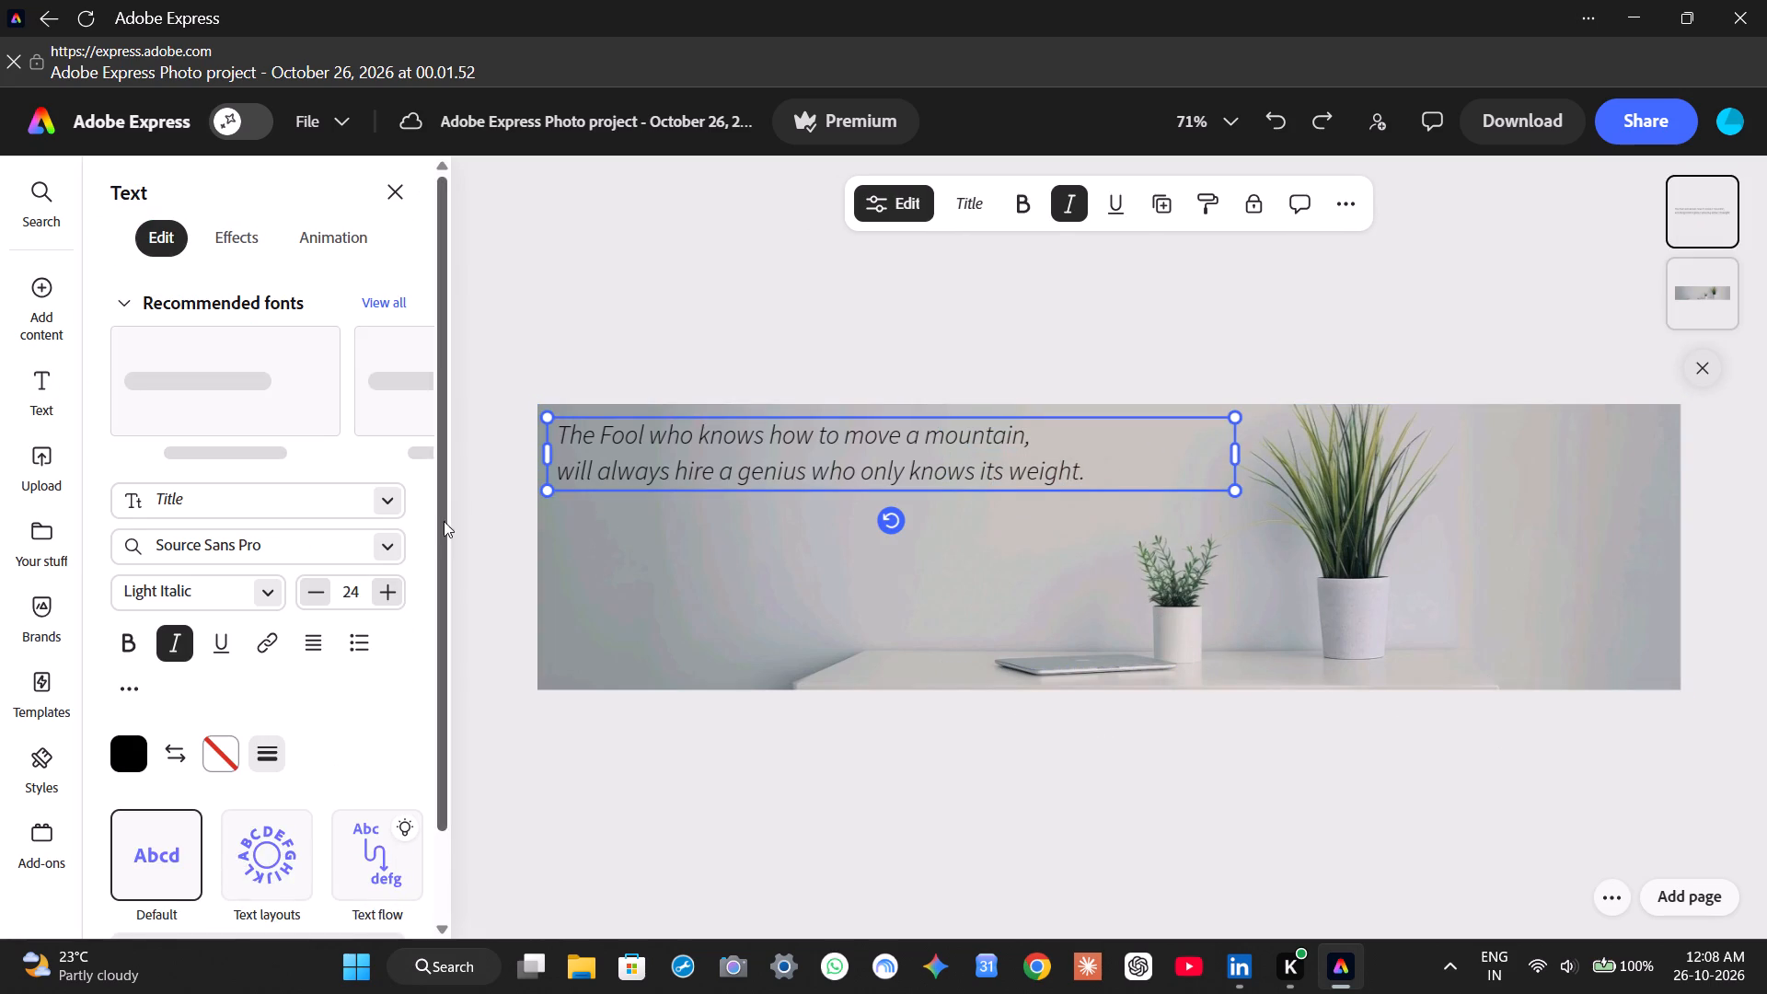
scroll(321, 687, down, 3)
scroll(333, 678, up, 4)
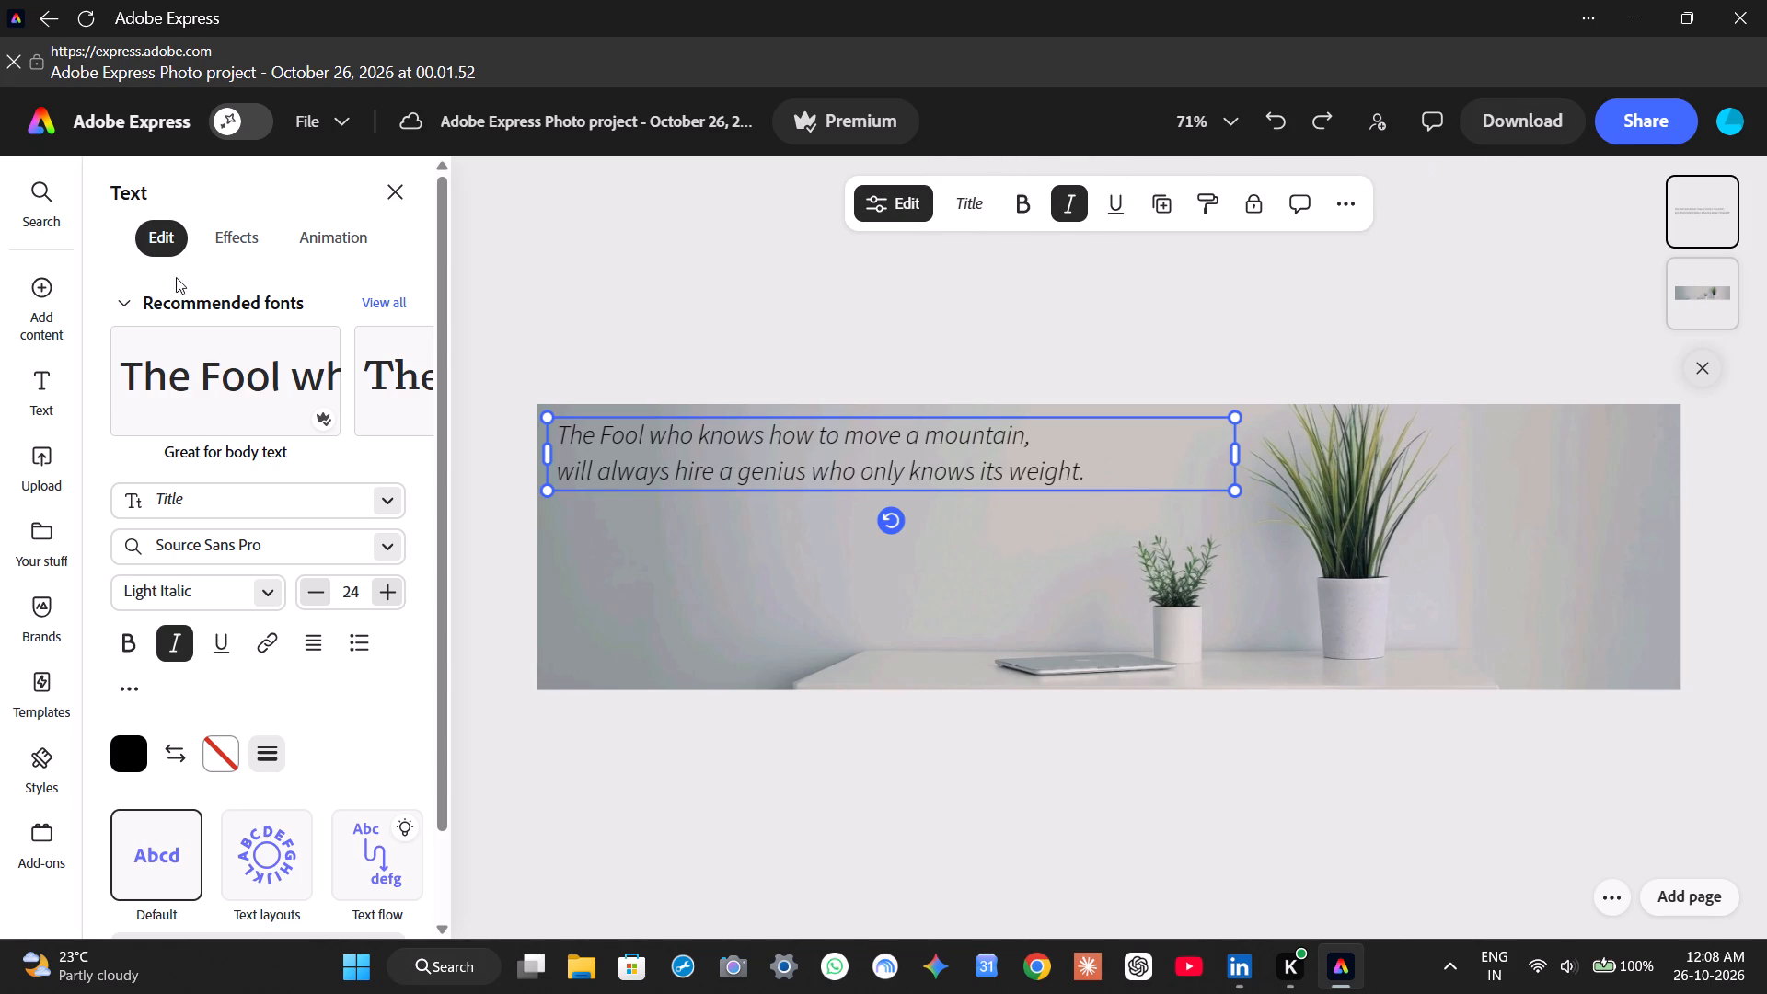
scroll(243, 610, down, 7)
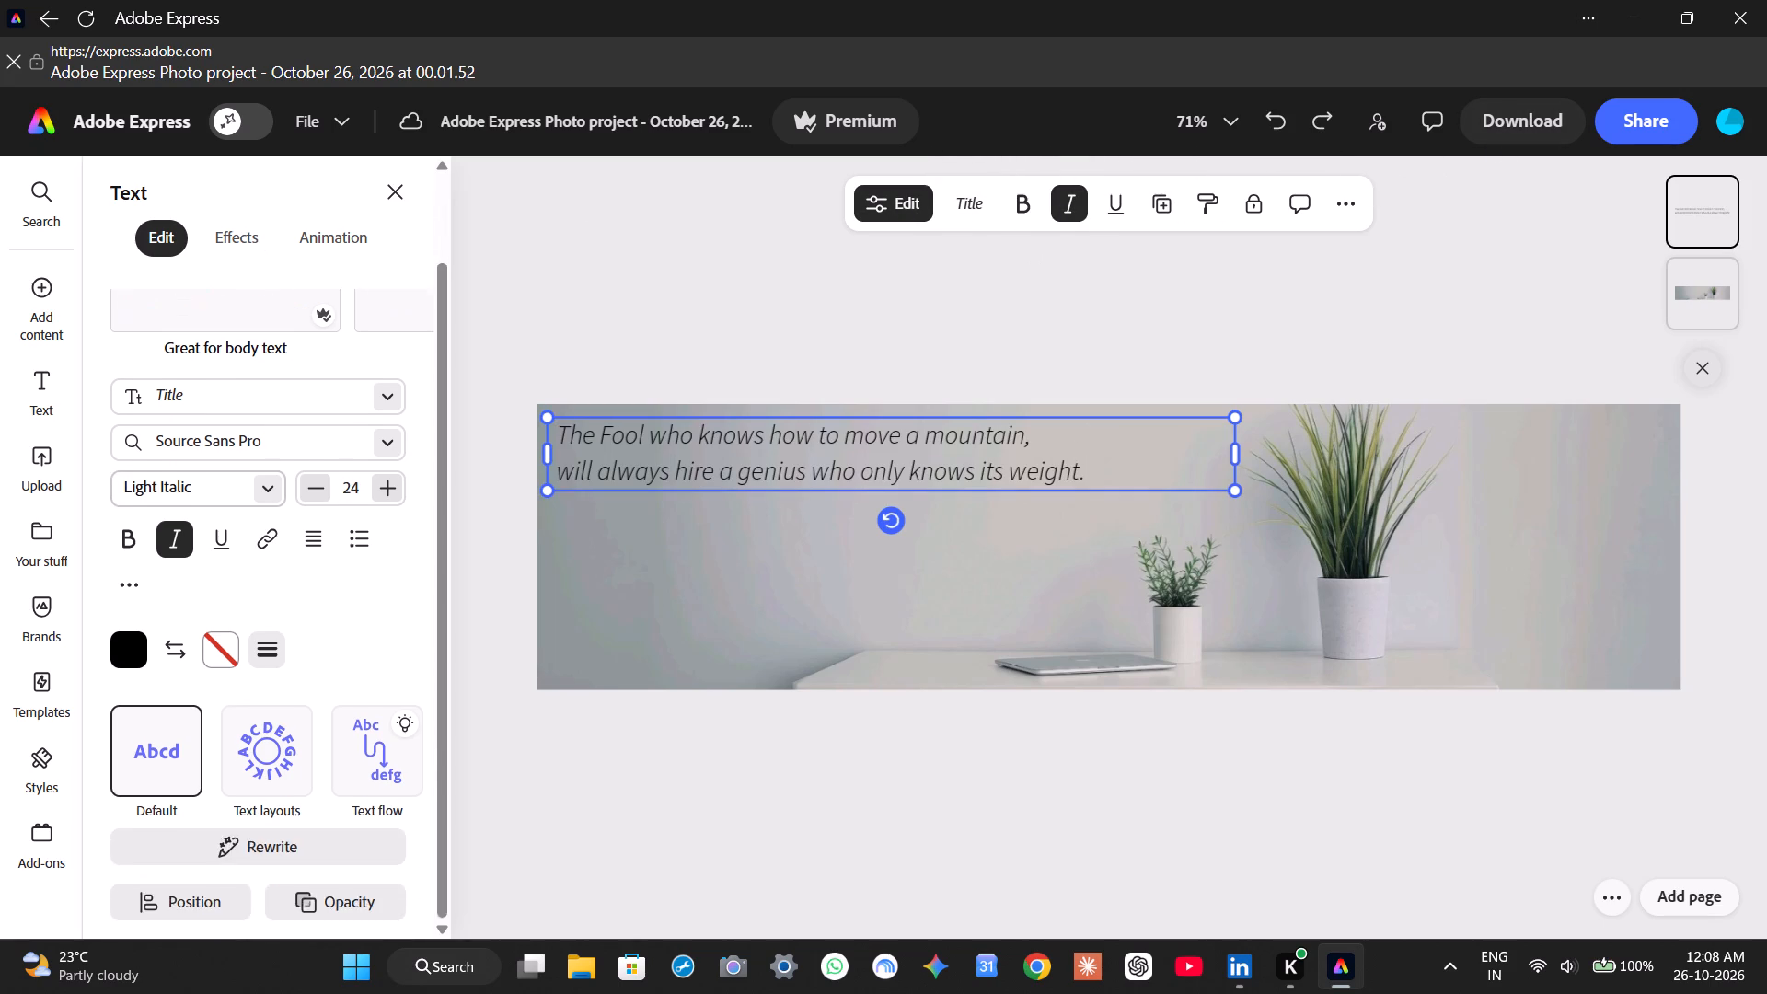
scroll(244, 610, up, 7)
click(874, 584)
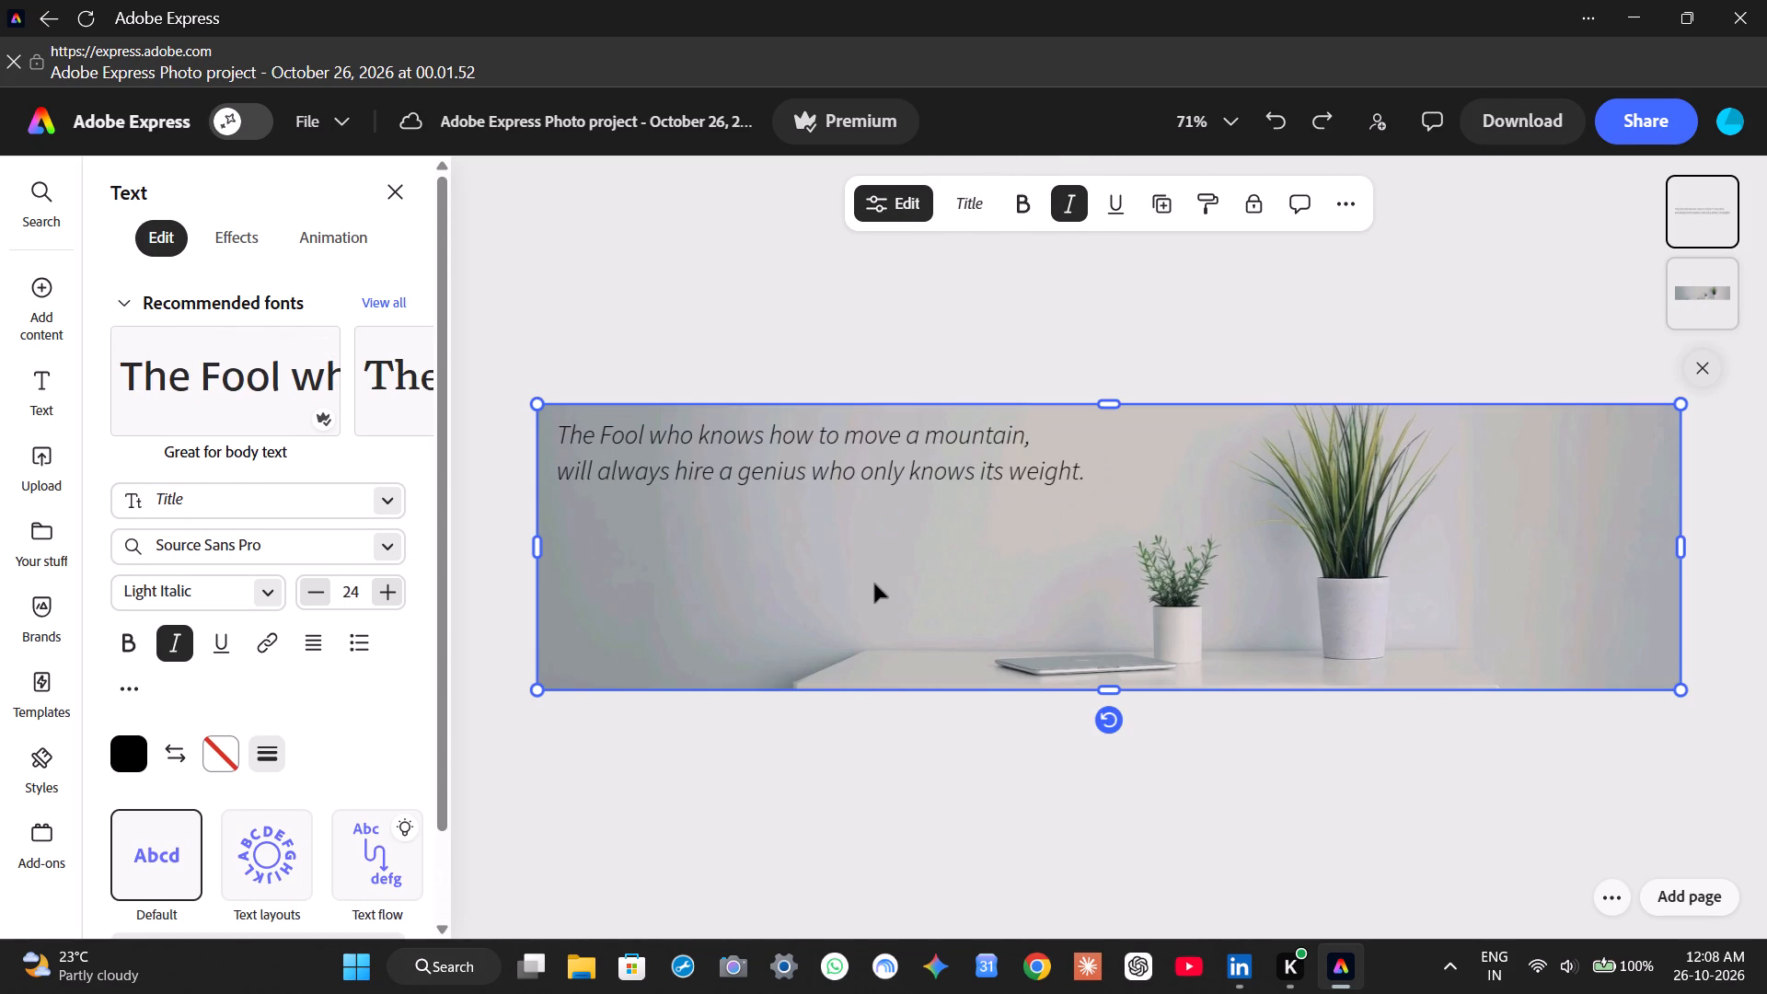
click(849, 552)
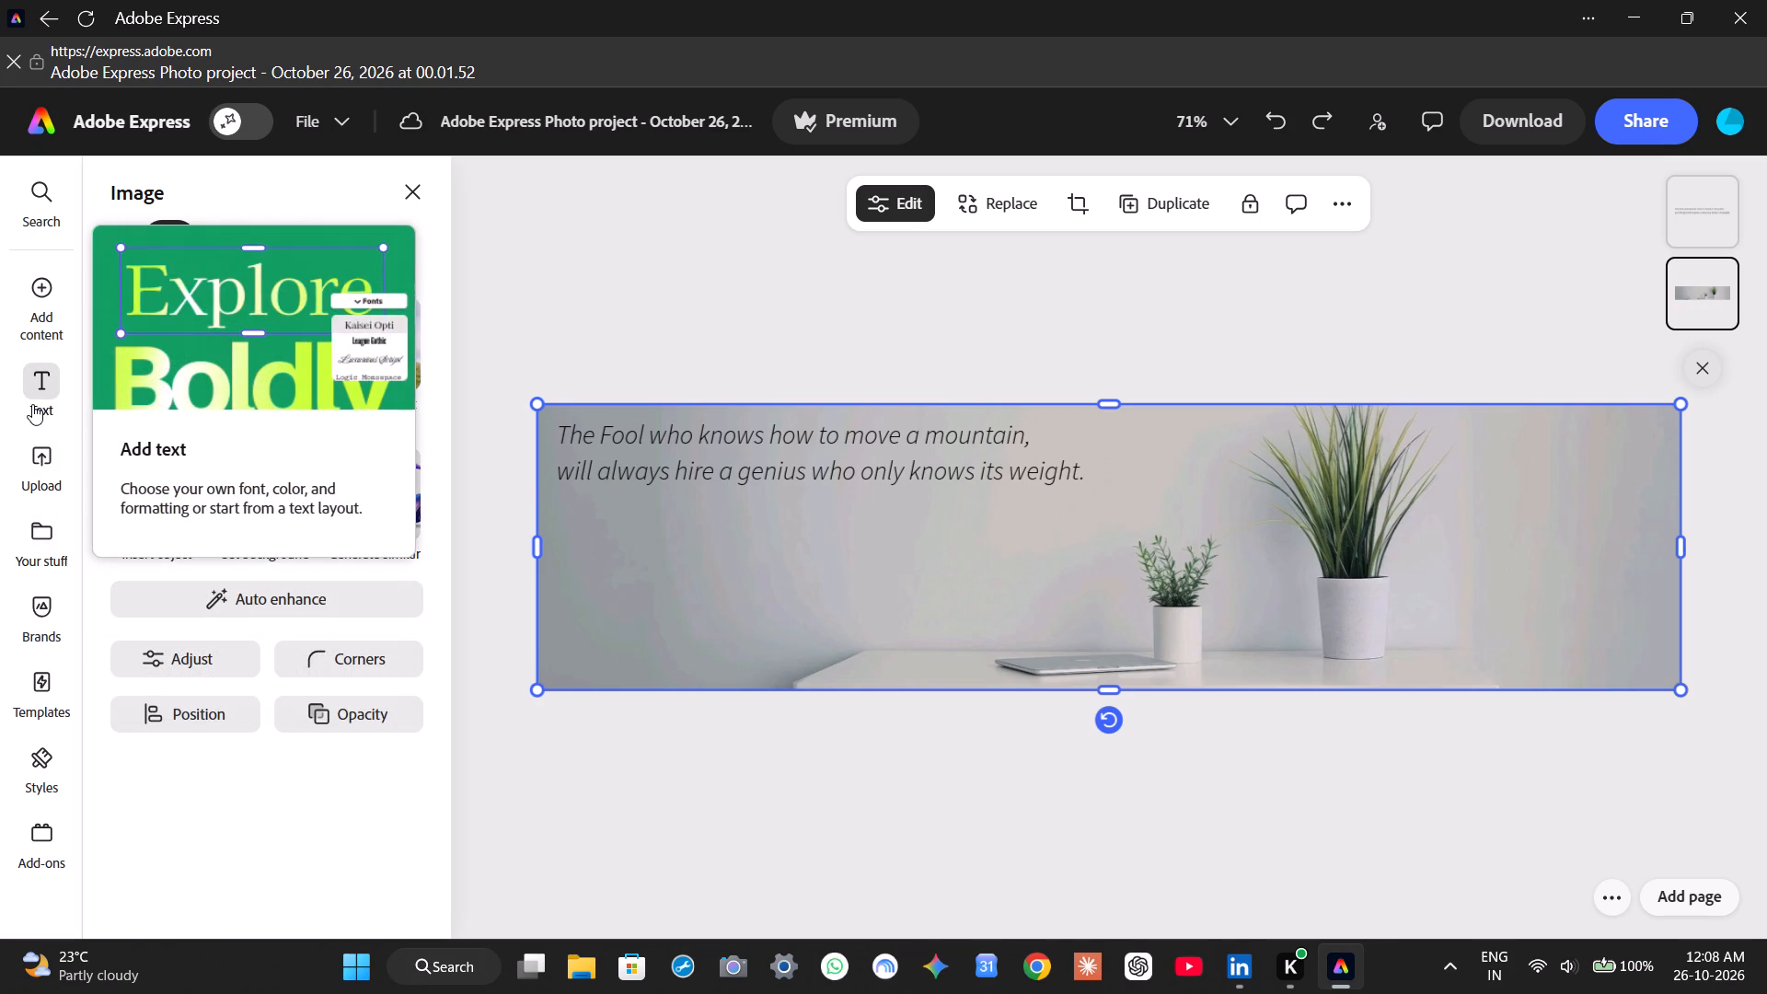
click(1333, 198)
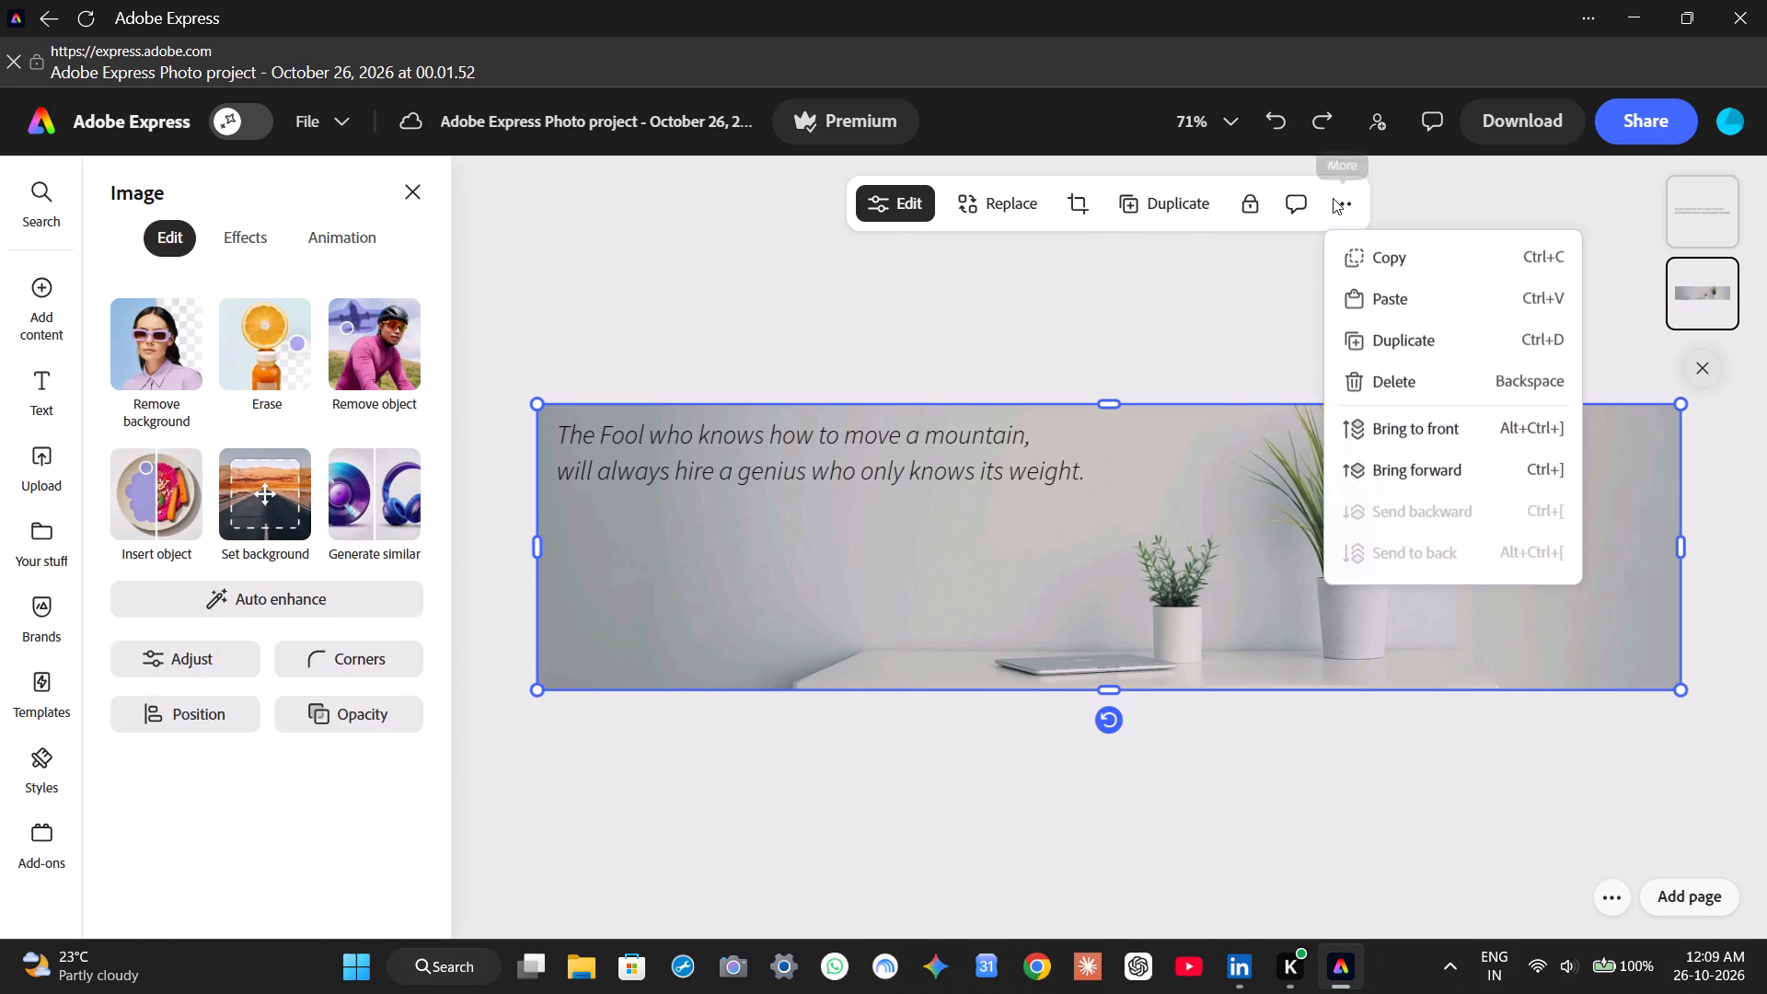
click(1334, 198)
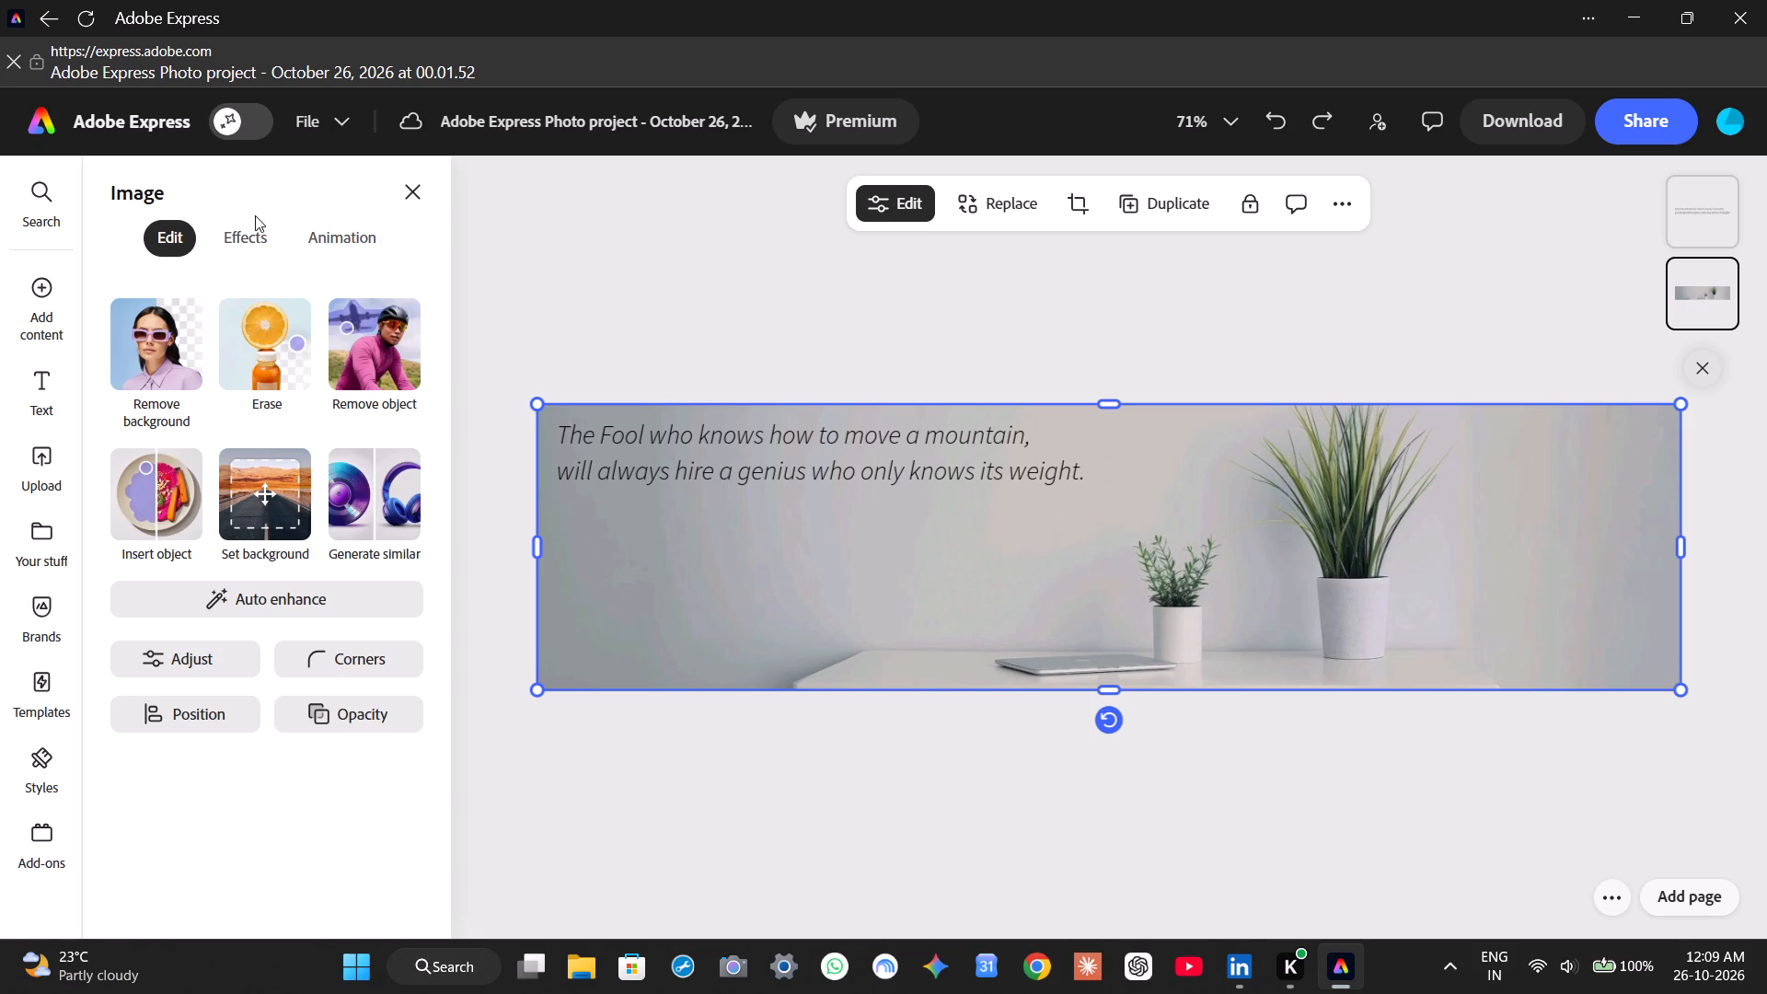
Add a Heading-style text to the cover reading "Intellect Calculates Audacity Executes".
click(46, 399)
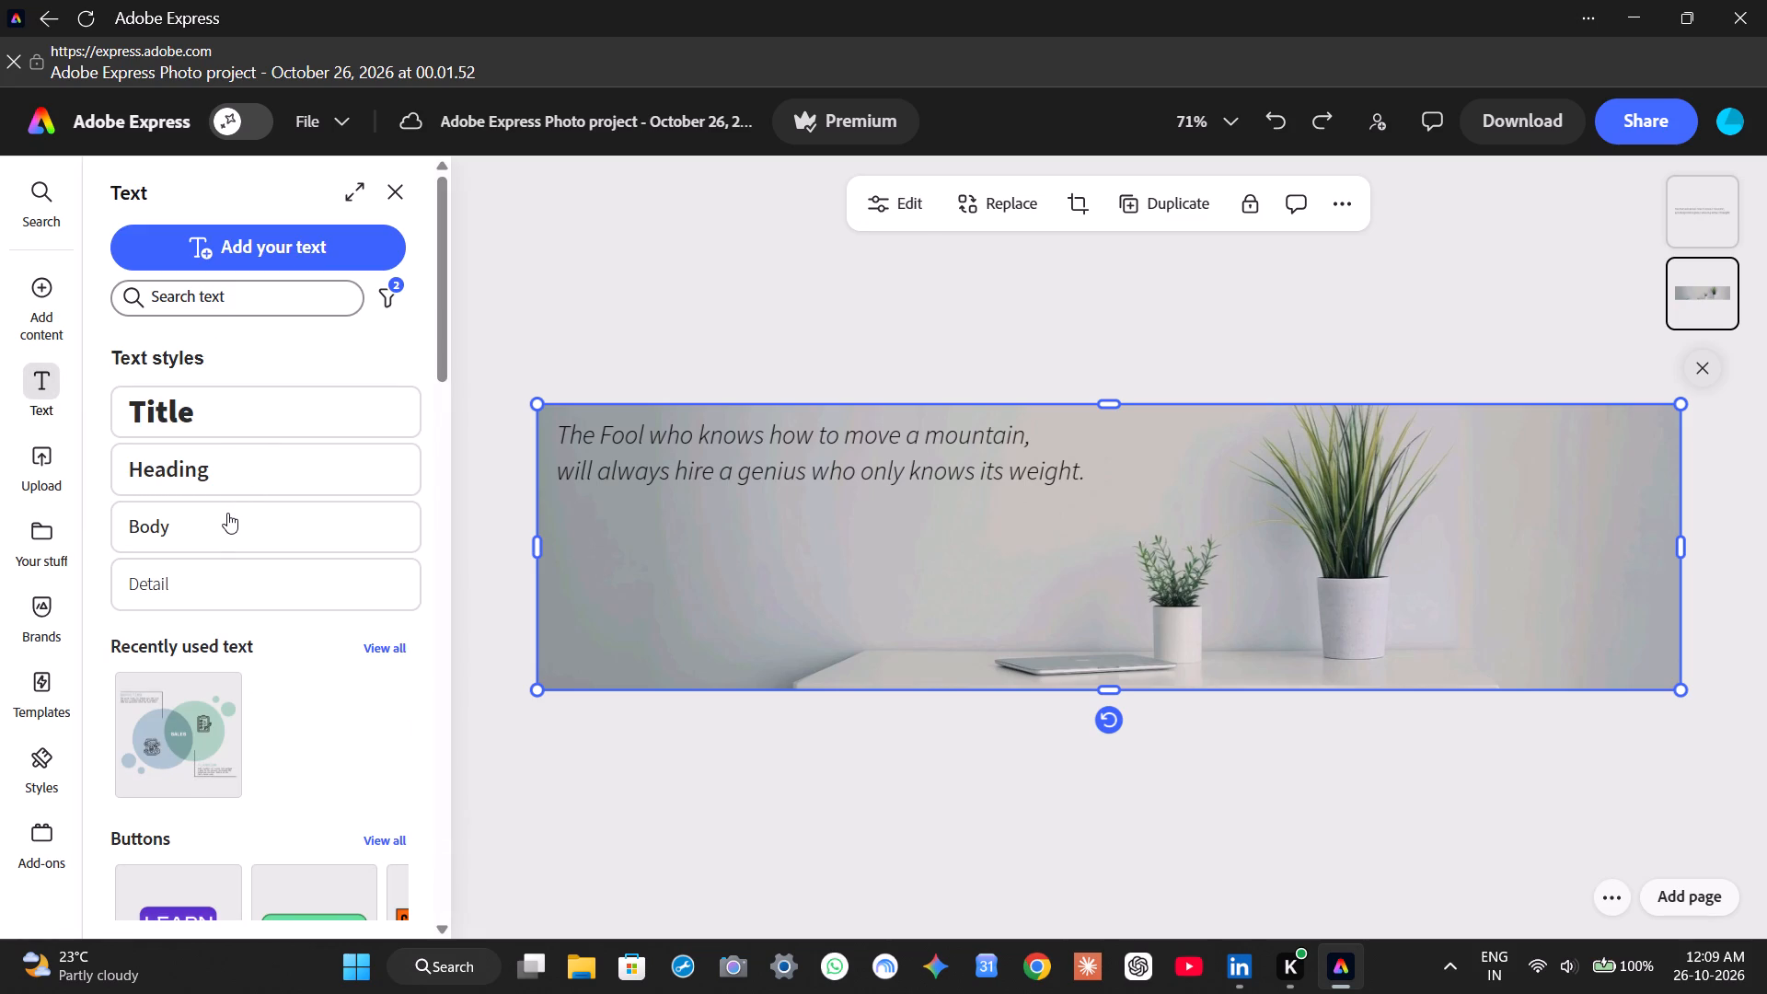
click(225, 471)
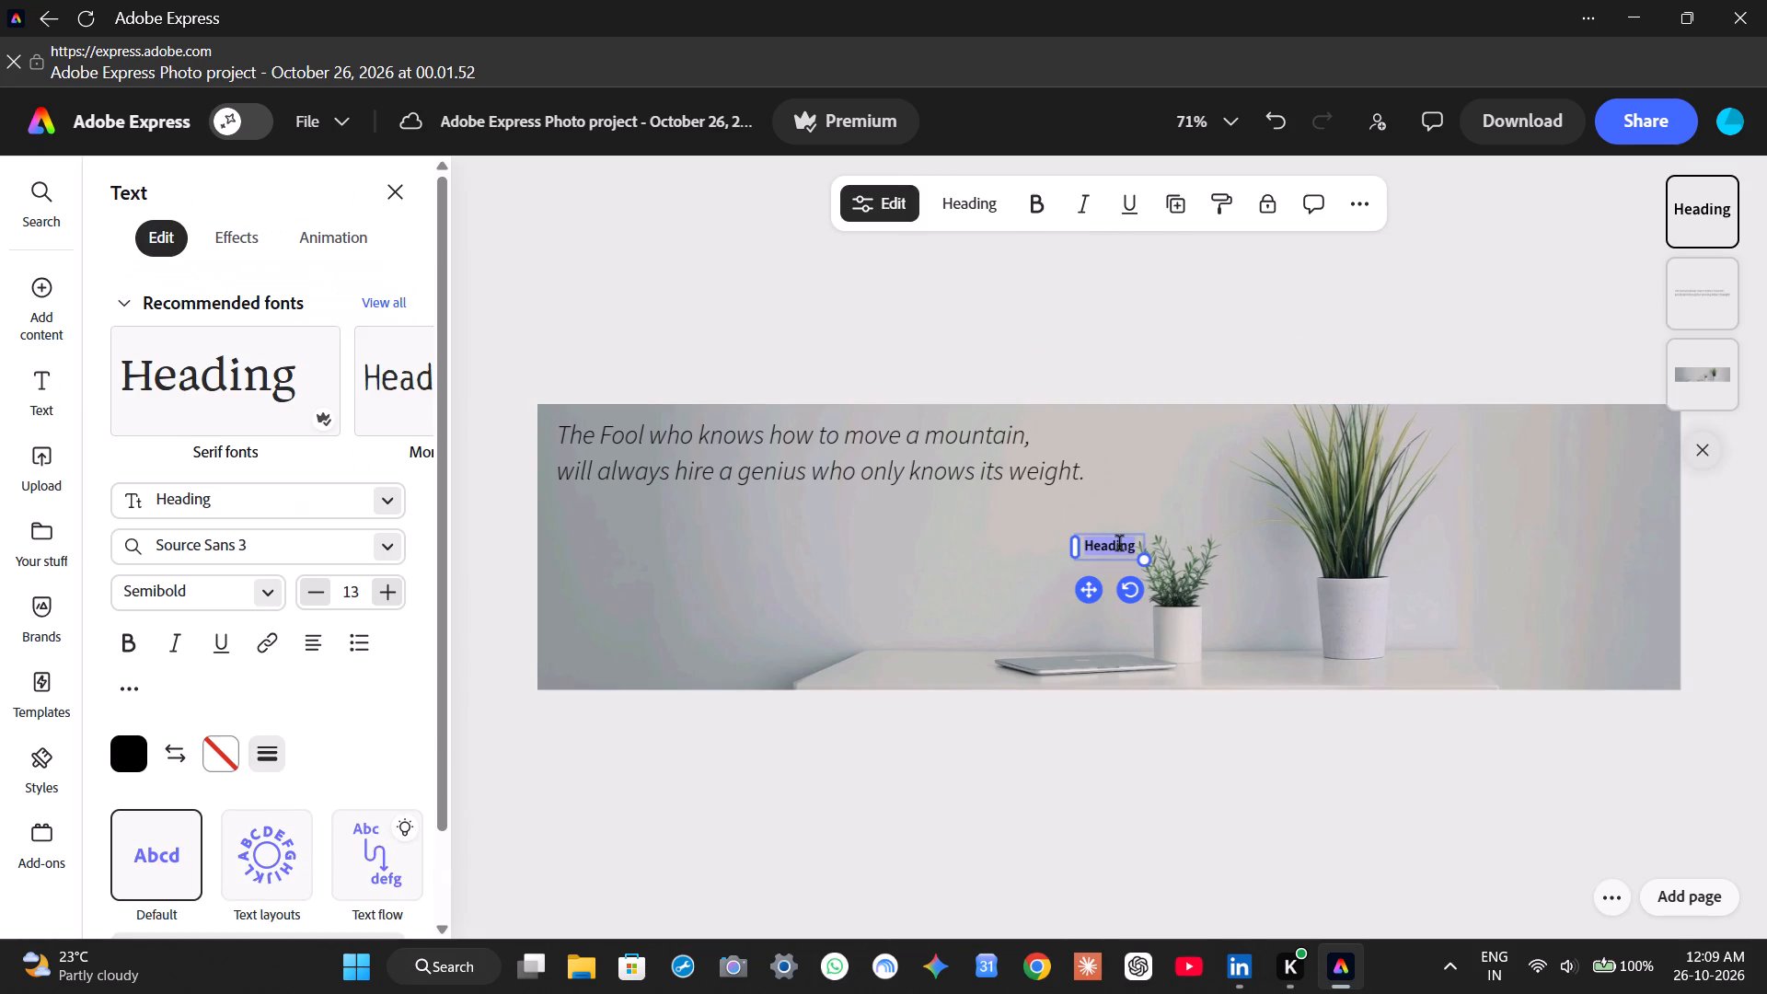
triple_click(1119, 546)
text(Inte)
text(llect)
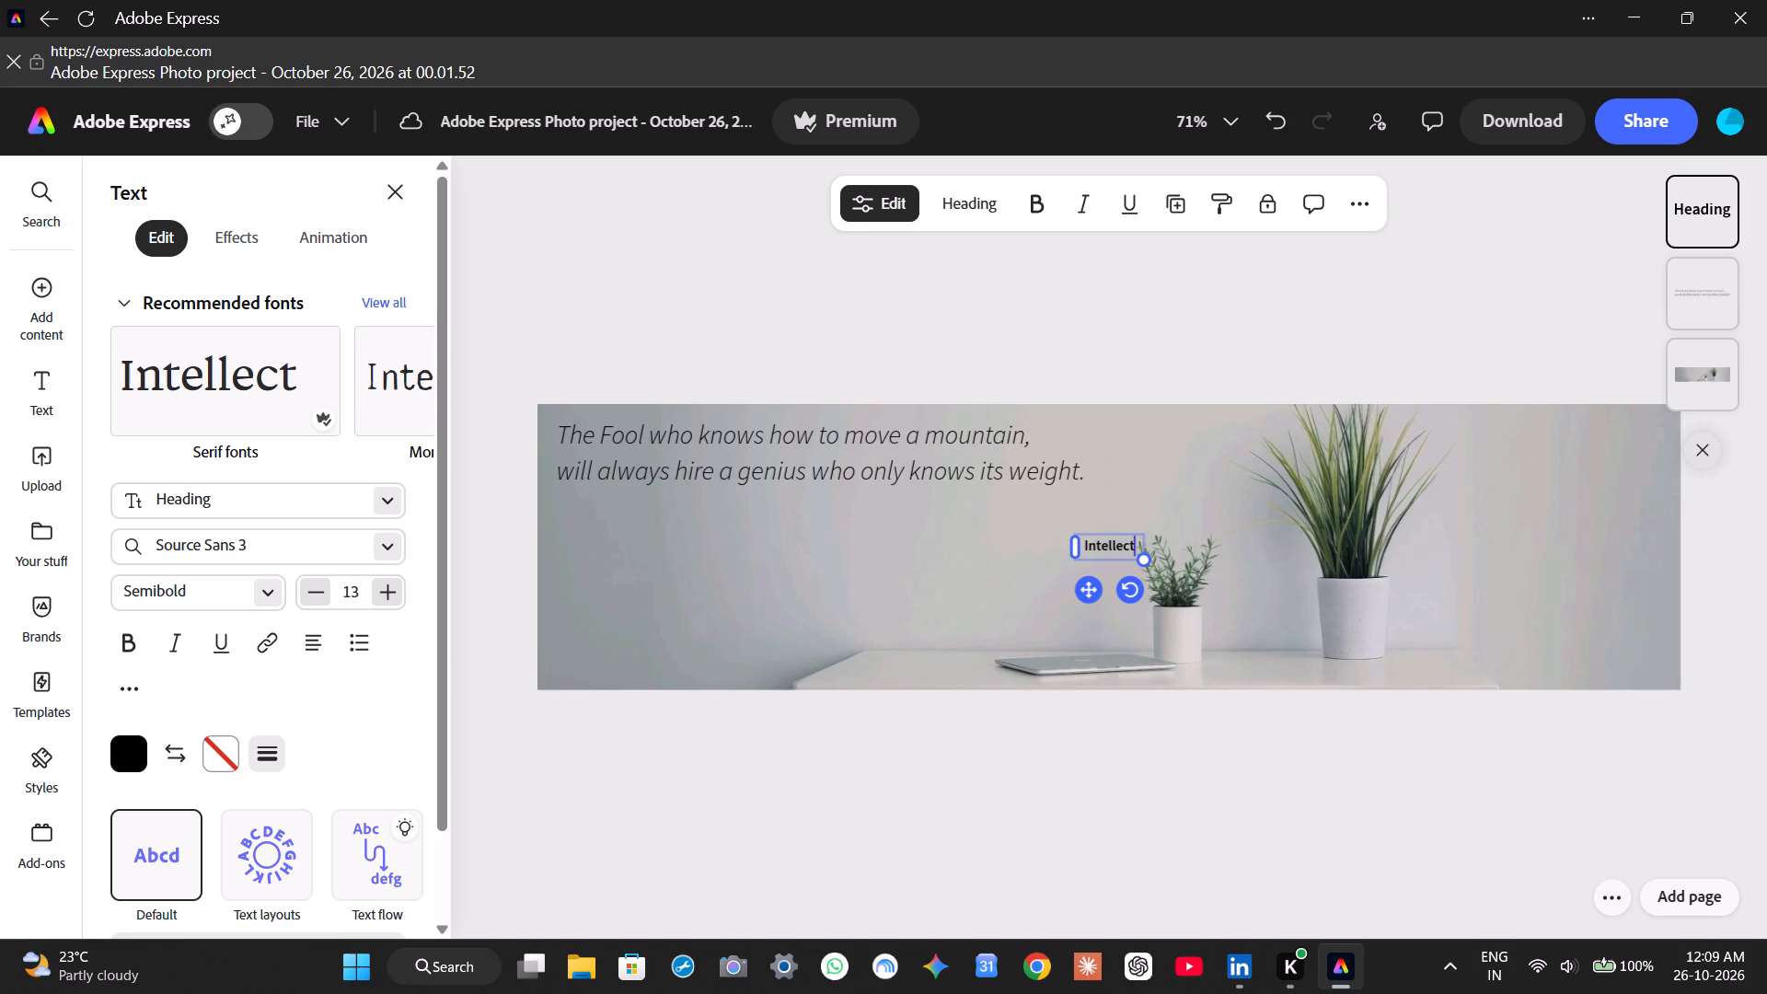
key(space)
text(Calculates)
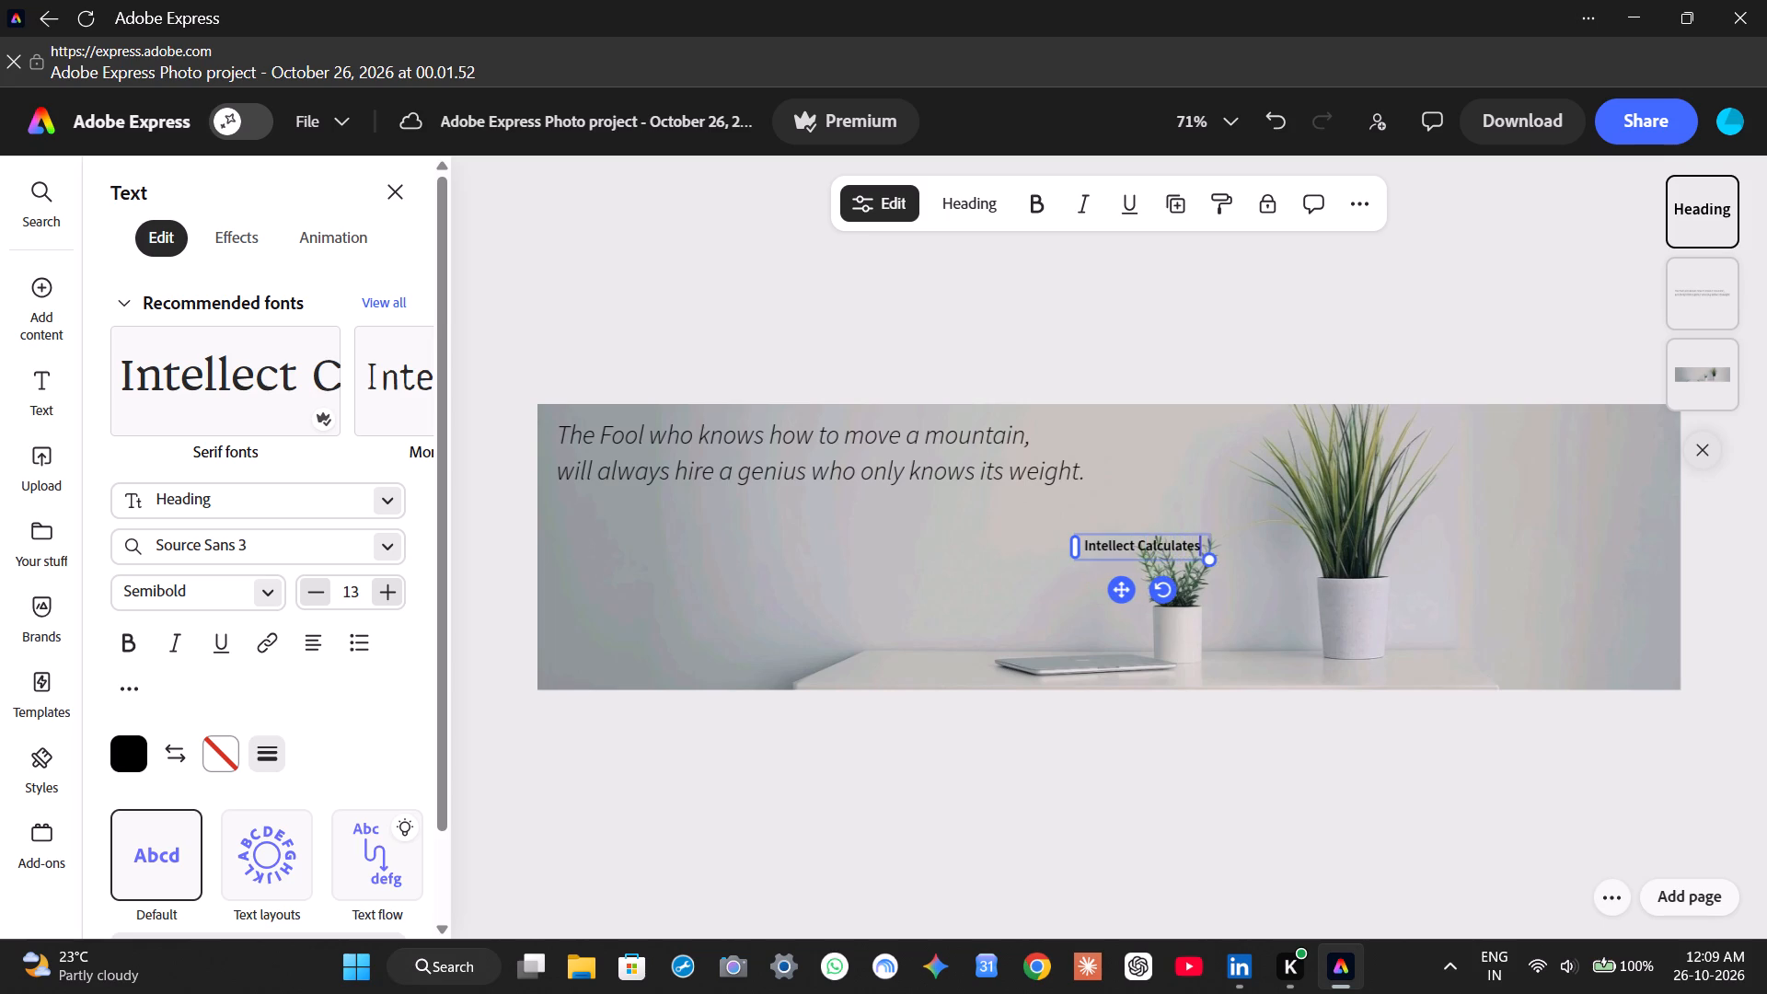
key(space)
text(Audacity)
key(space)
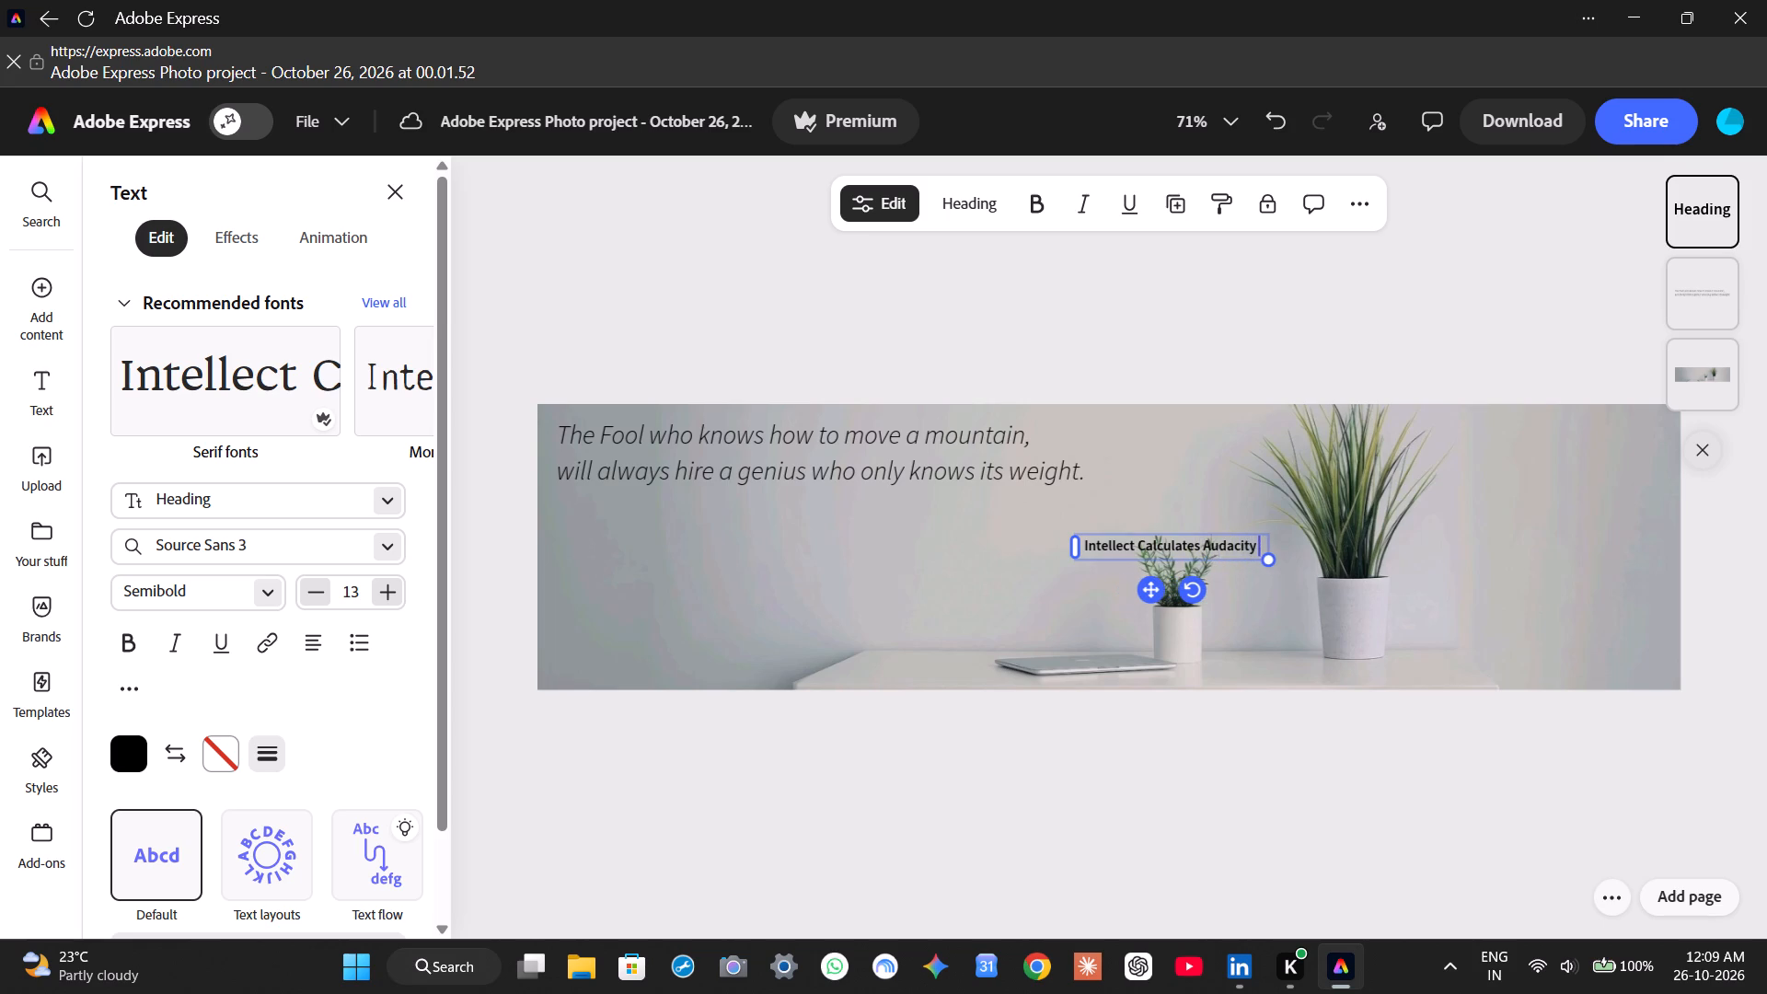
text(Execute)
key(s)
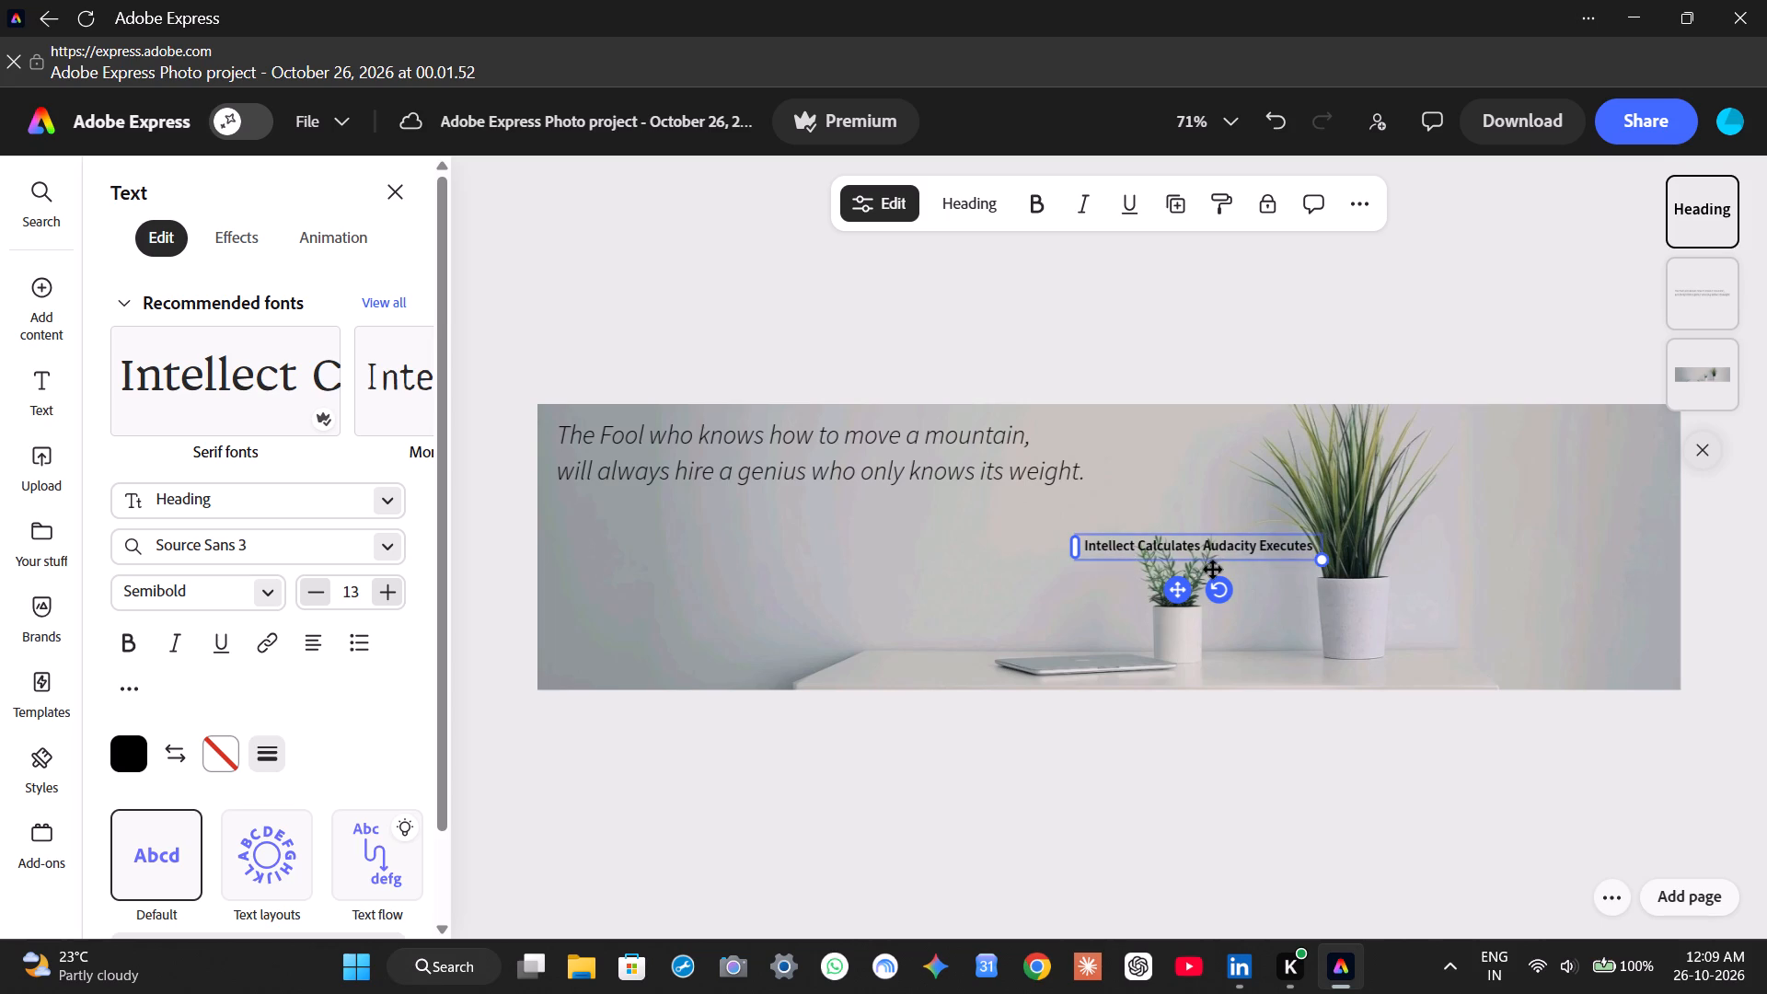
Apply the Circle text layout to the "Intellect Calculates Audacity Executes" heading.
click(232, 856)
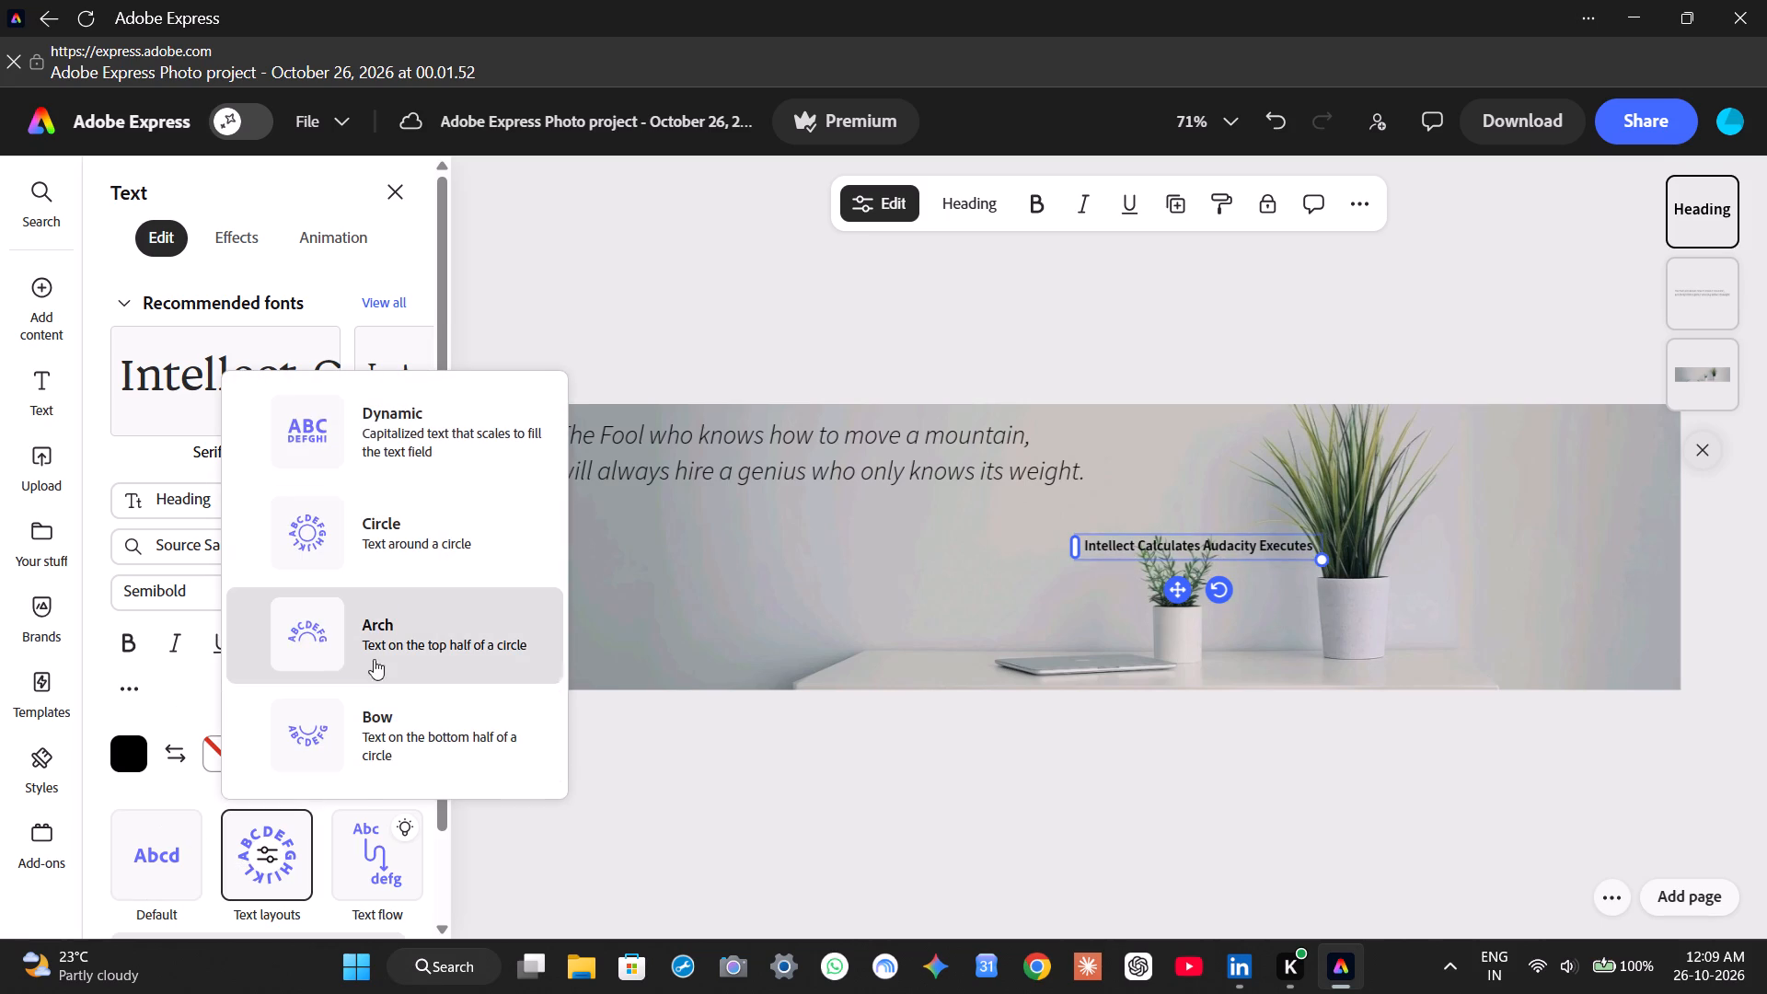
click(382, 561)
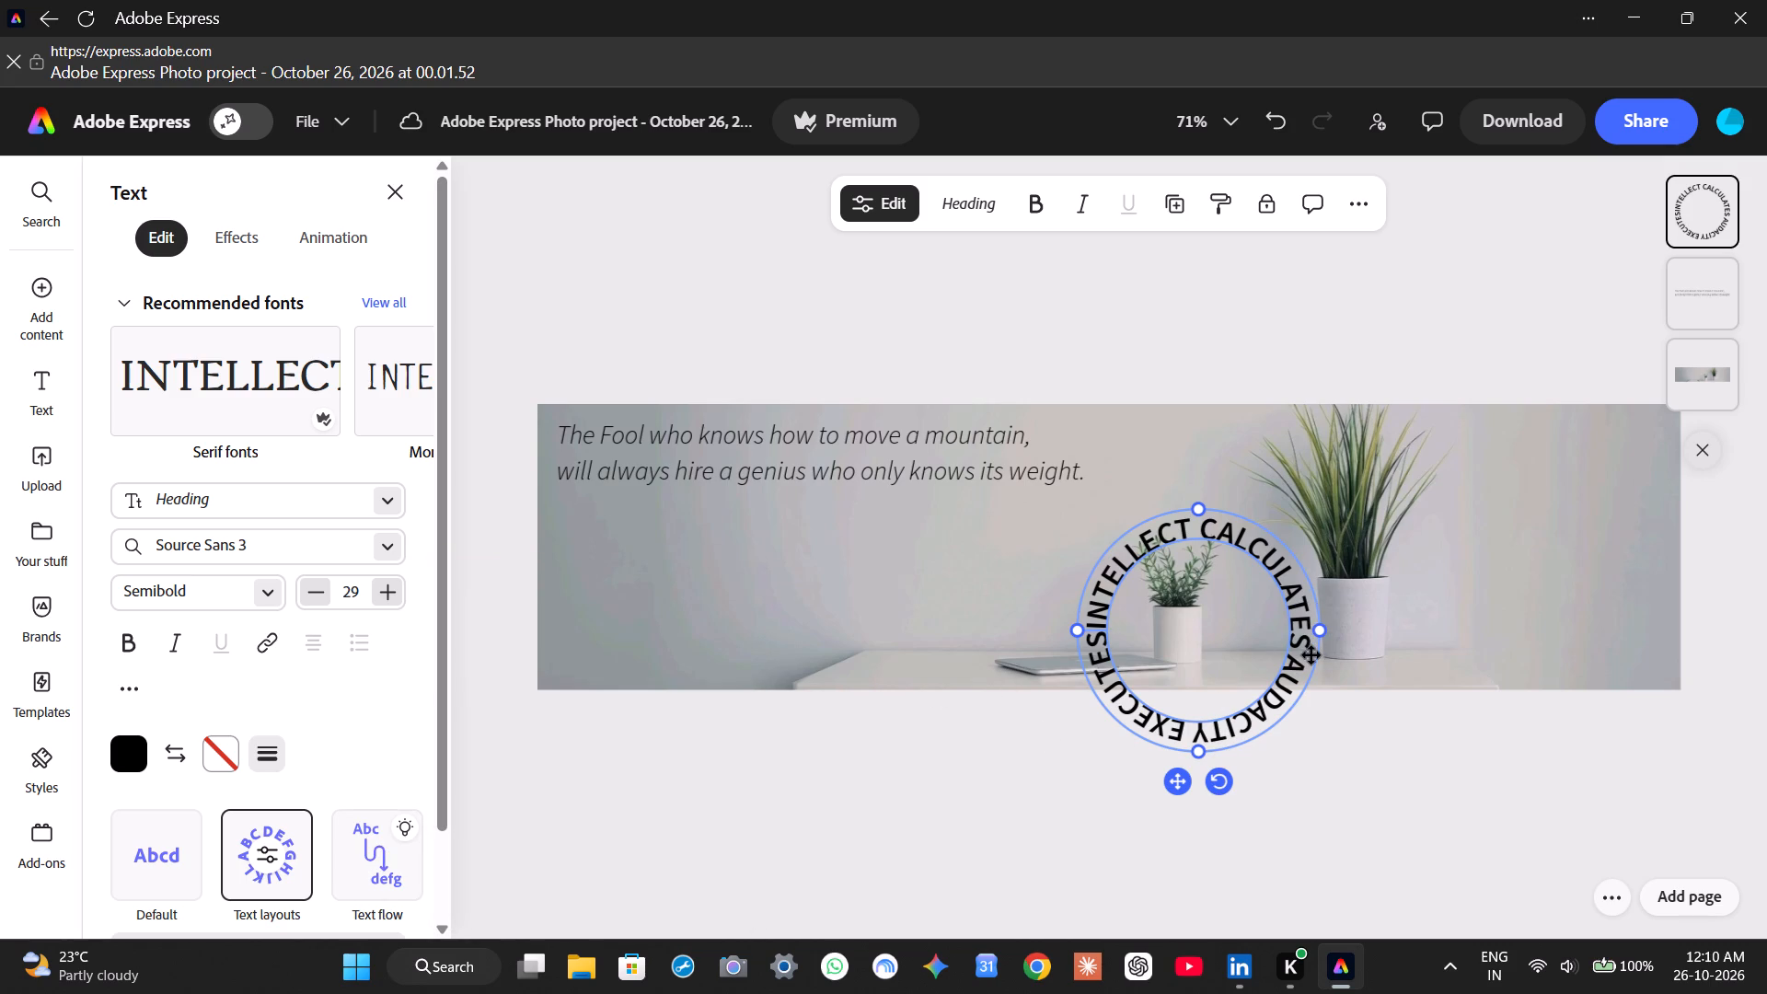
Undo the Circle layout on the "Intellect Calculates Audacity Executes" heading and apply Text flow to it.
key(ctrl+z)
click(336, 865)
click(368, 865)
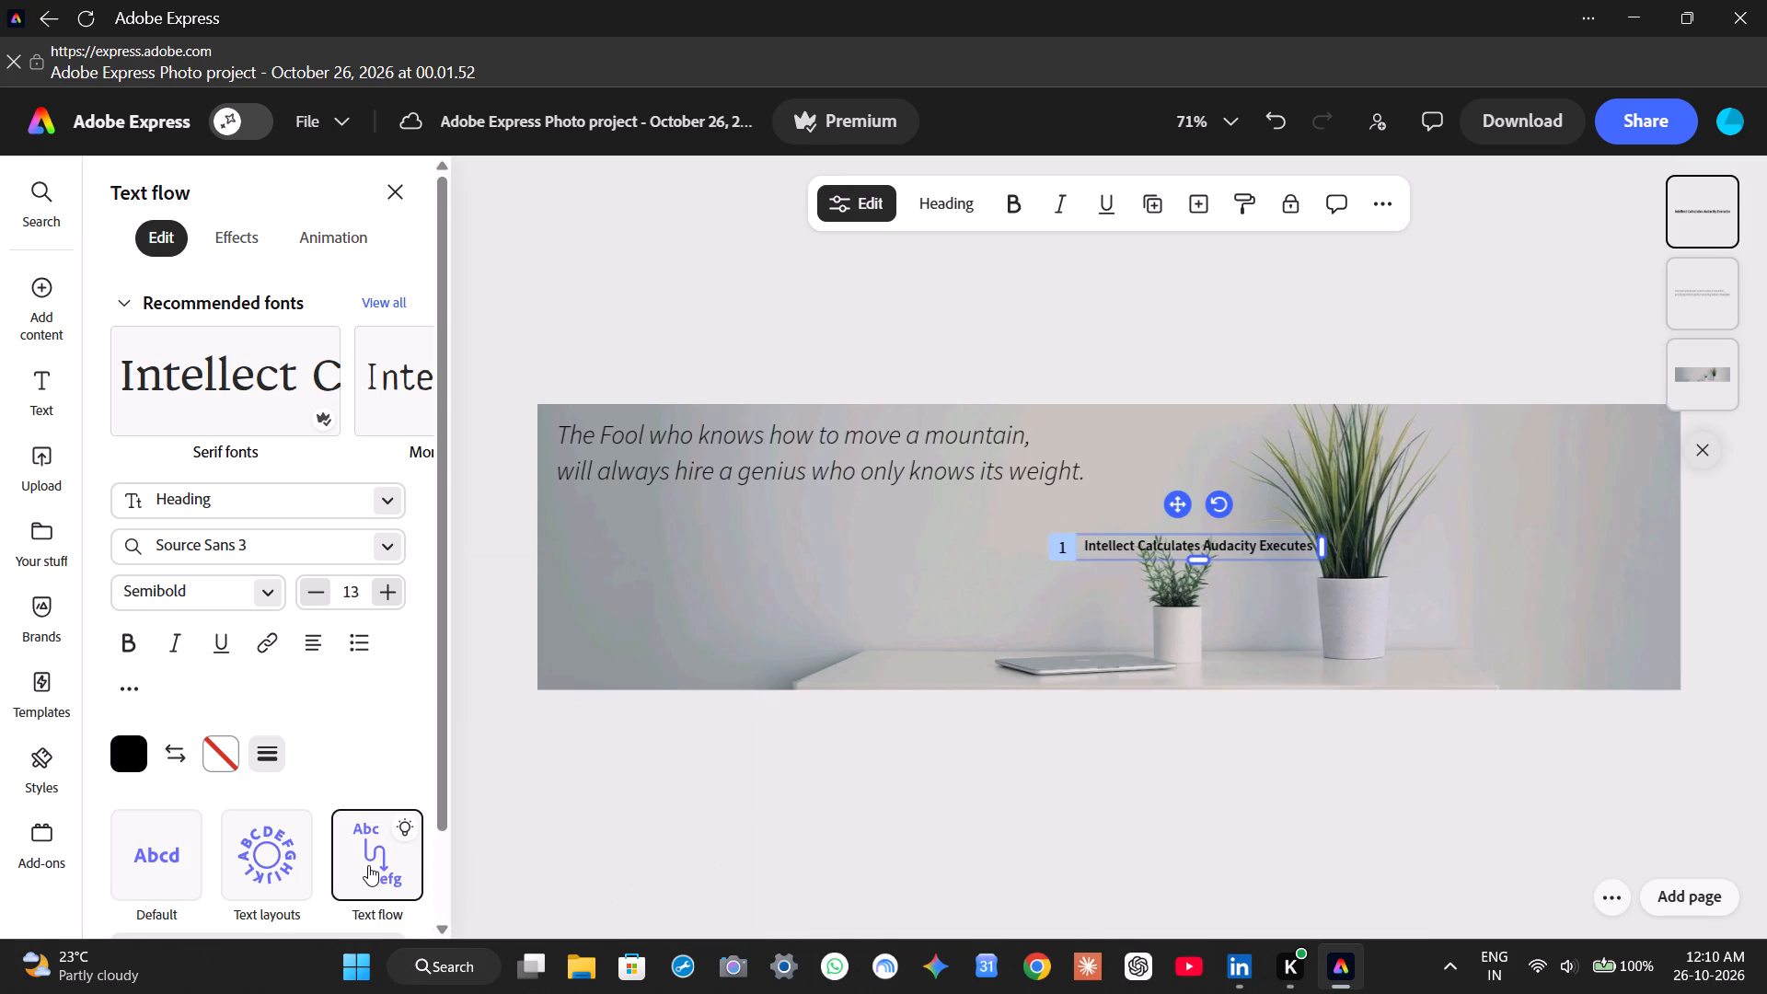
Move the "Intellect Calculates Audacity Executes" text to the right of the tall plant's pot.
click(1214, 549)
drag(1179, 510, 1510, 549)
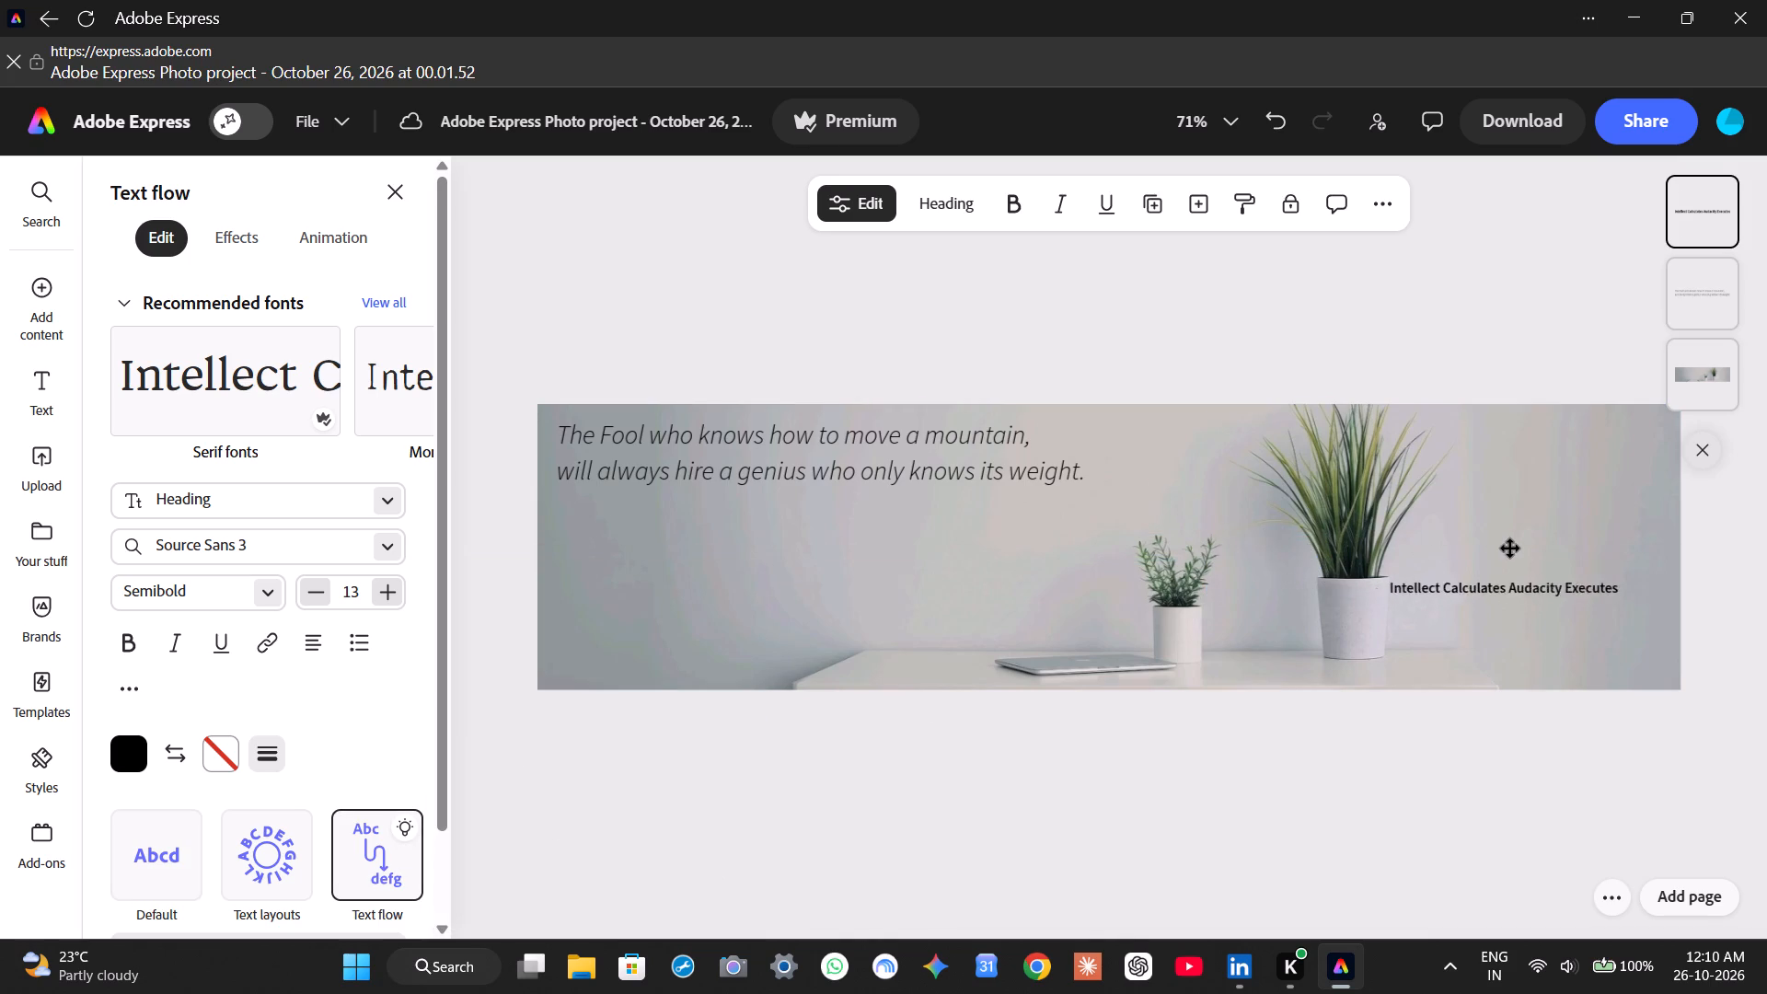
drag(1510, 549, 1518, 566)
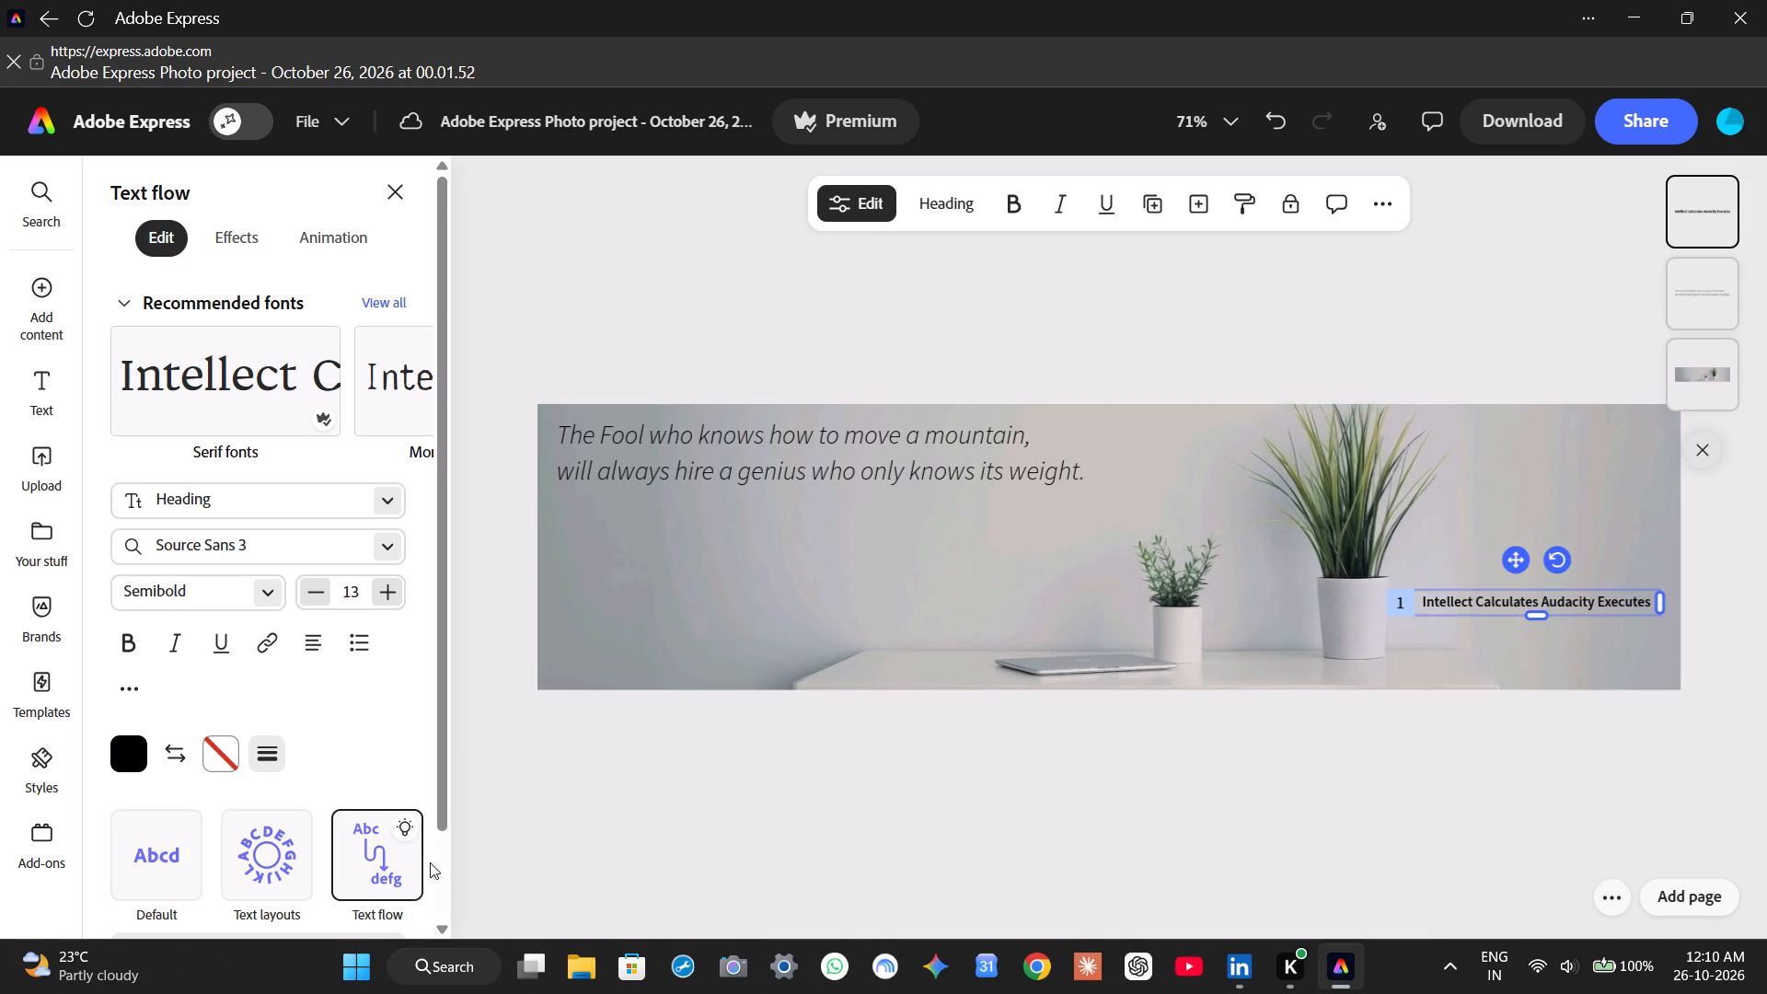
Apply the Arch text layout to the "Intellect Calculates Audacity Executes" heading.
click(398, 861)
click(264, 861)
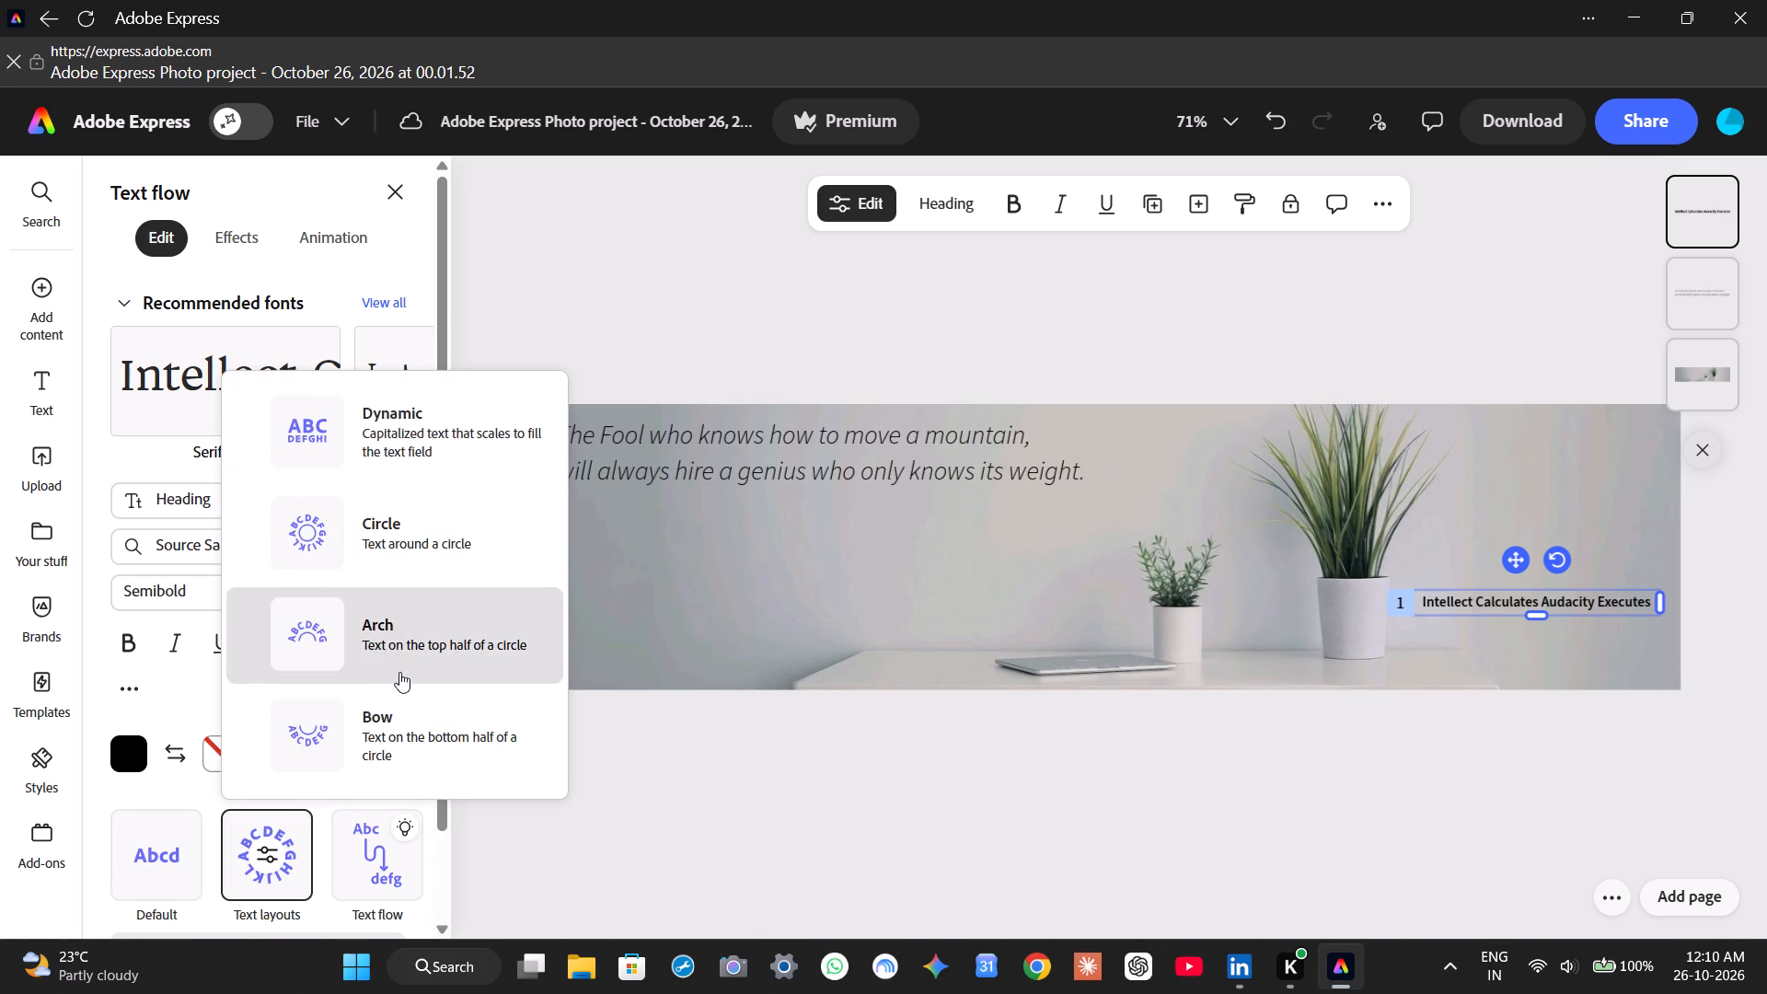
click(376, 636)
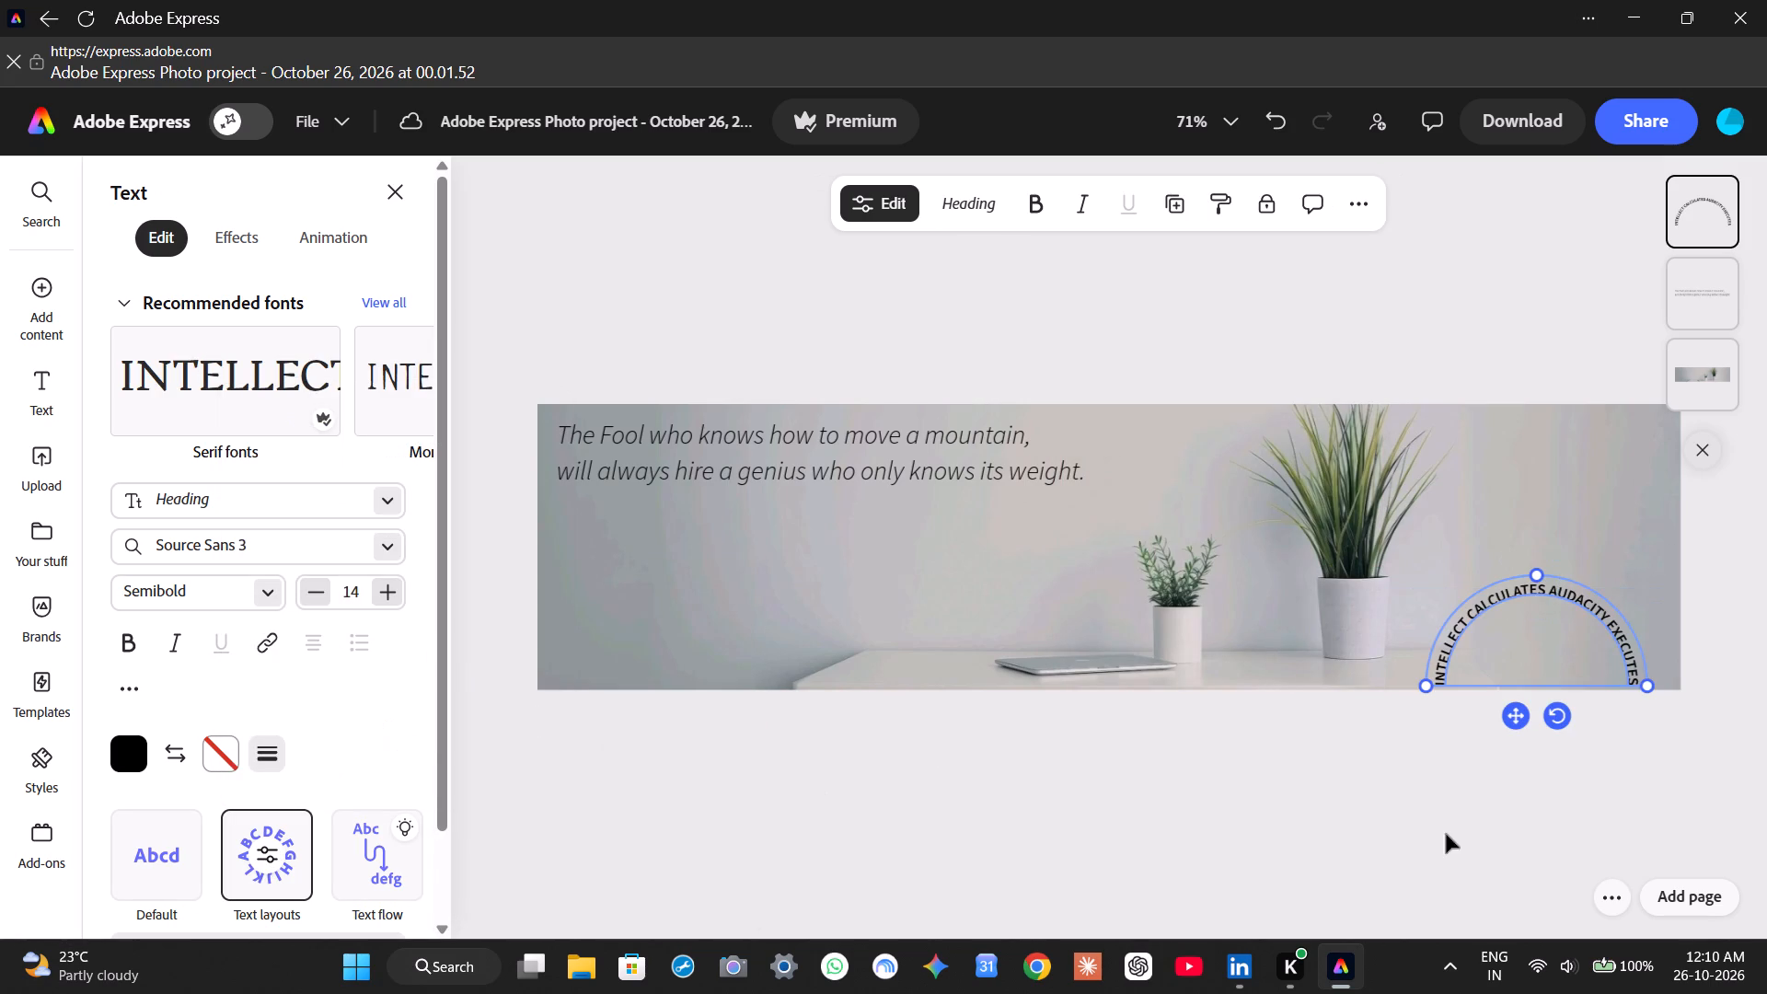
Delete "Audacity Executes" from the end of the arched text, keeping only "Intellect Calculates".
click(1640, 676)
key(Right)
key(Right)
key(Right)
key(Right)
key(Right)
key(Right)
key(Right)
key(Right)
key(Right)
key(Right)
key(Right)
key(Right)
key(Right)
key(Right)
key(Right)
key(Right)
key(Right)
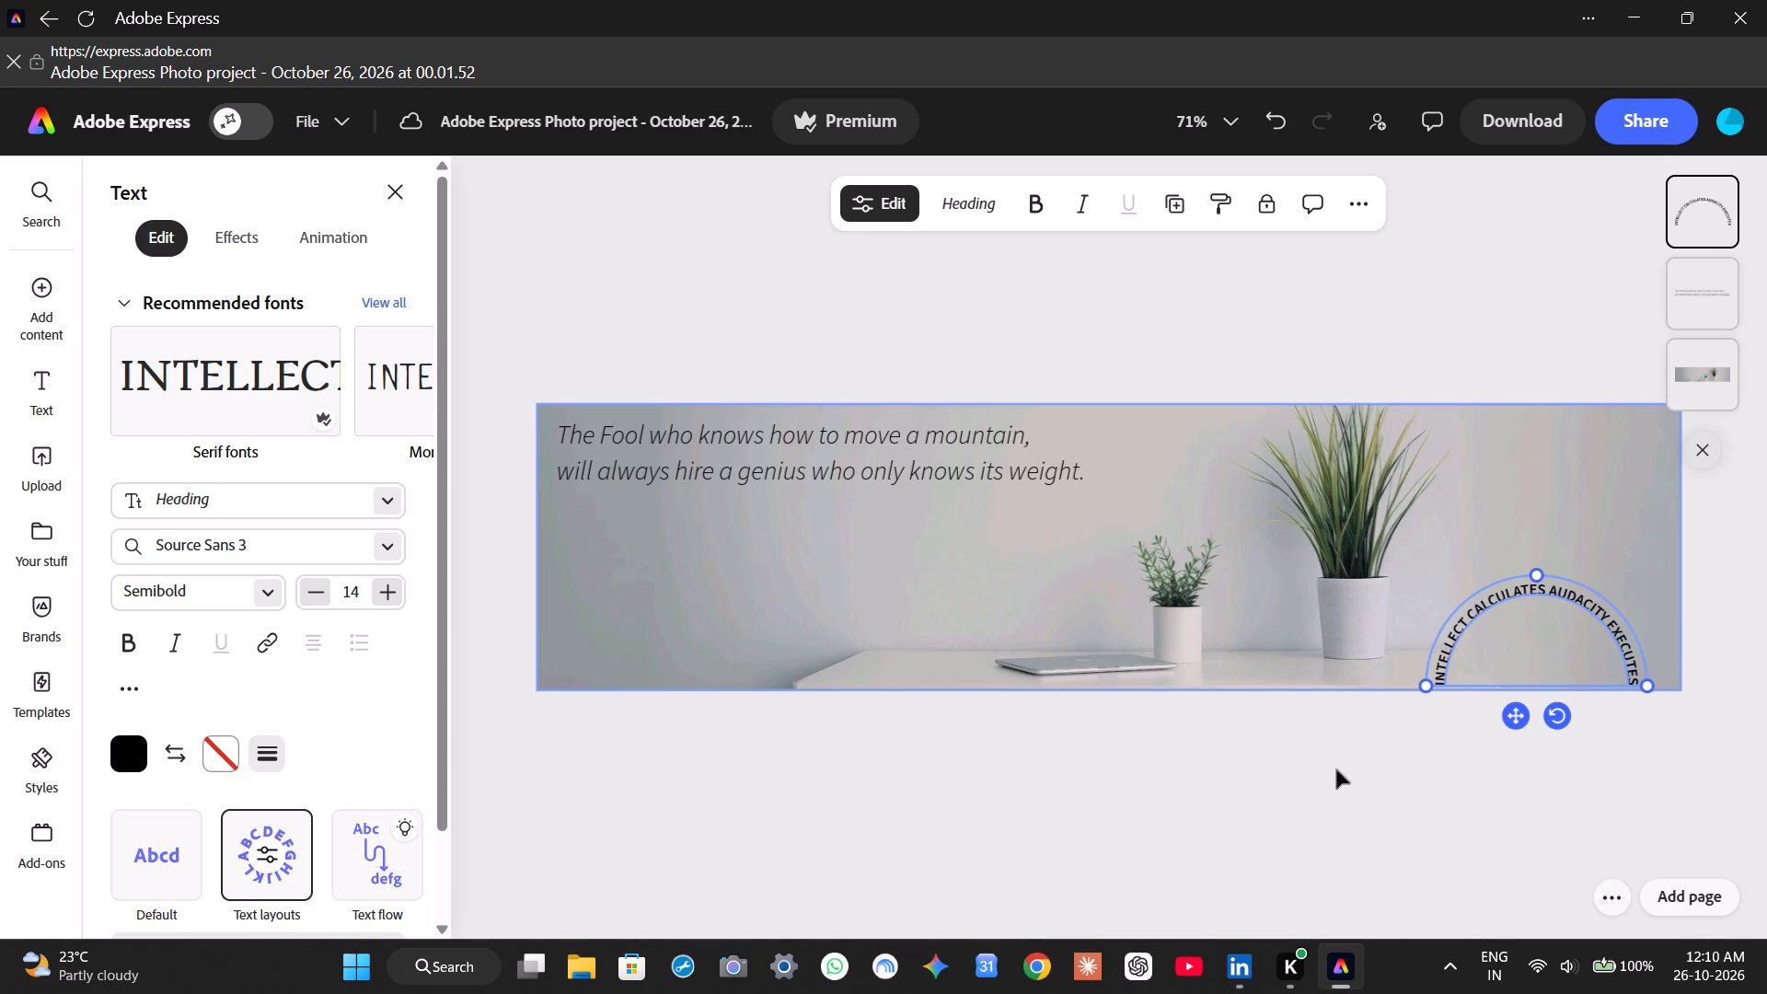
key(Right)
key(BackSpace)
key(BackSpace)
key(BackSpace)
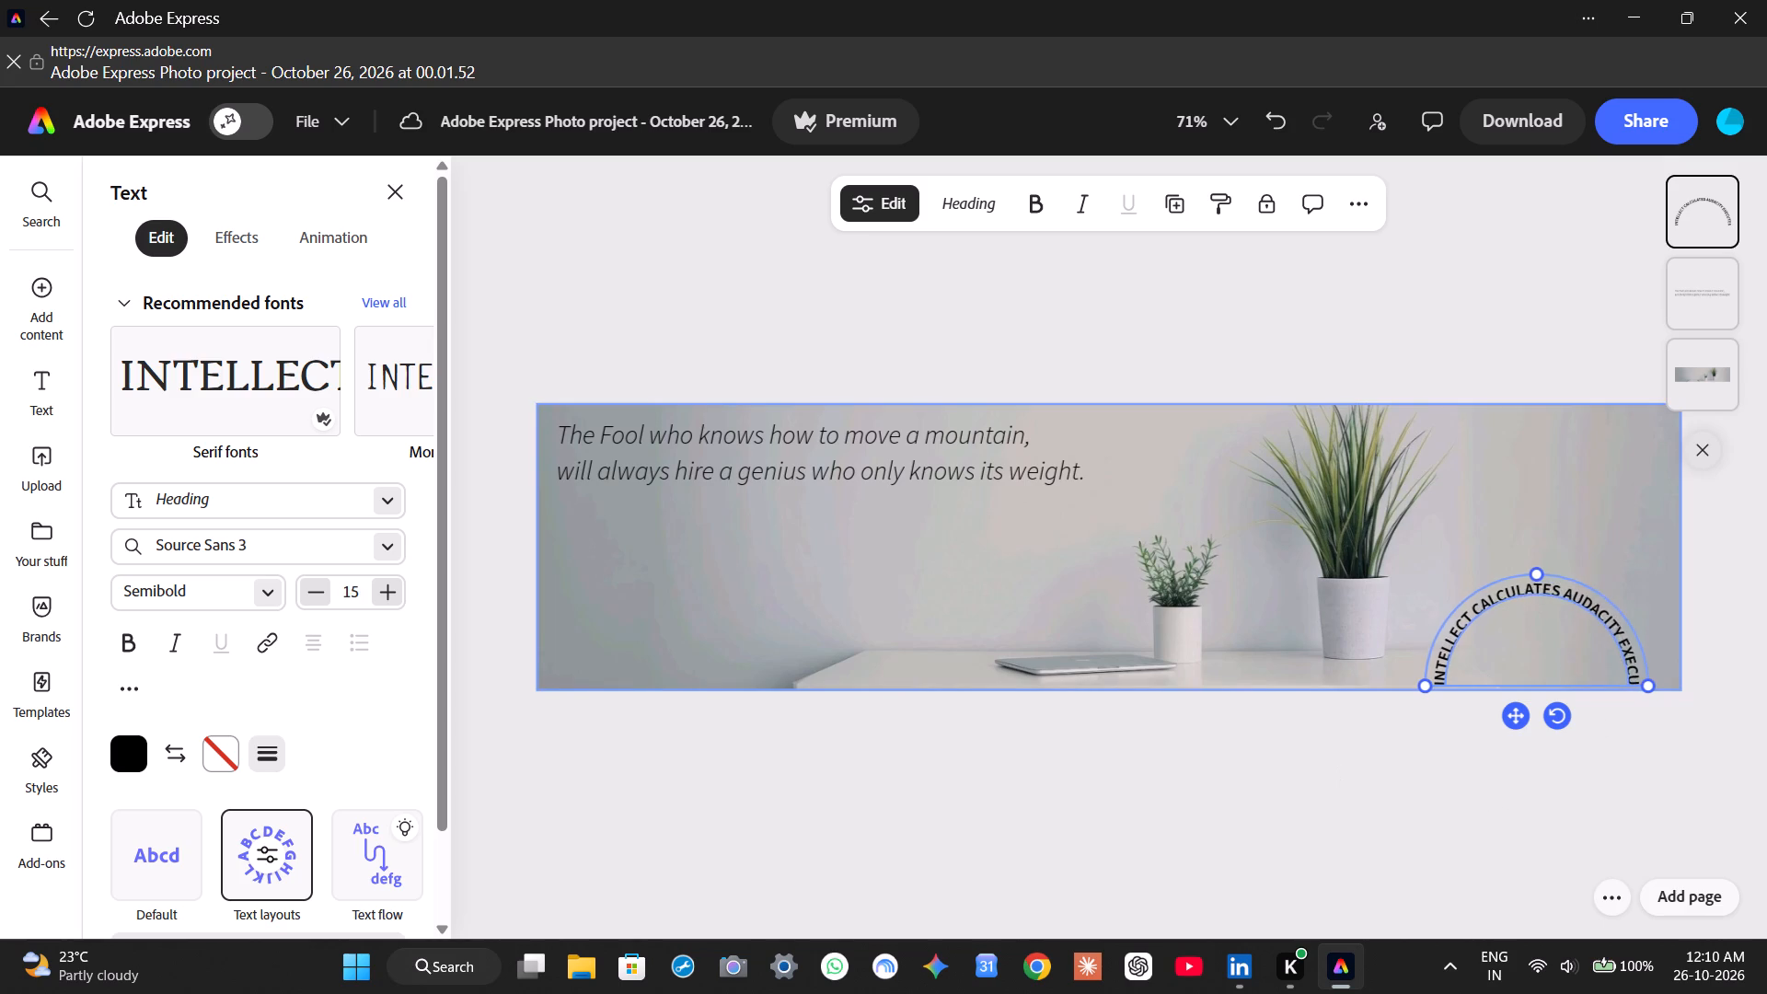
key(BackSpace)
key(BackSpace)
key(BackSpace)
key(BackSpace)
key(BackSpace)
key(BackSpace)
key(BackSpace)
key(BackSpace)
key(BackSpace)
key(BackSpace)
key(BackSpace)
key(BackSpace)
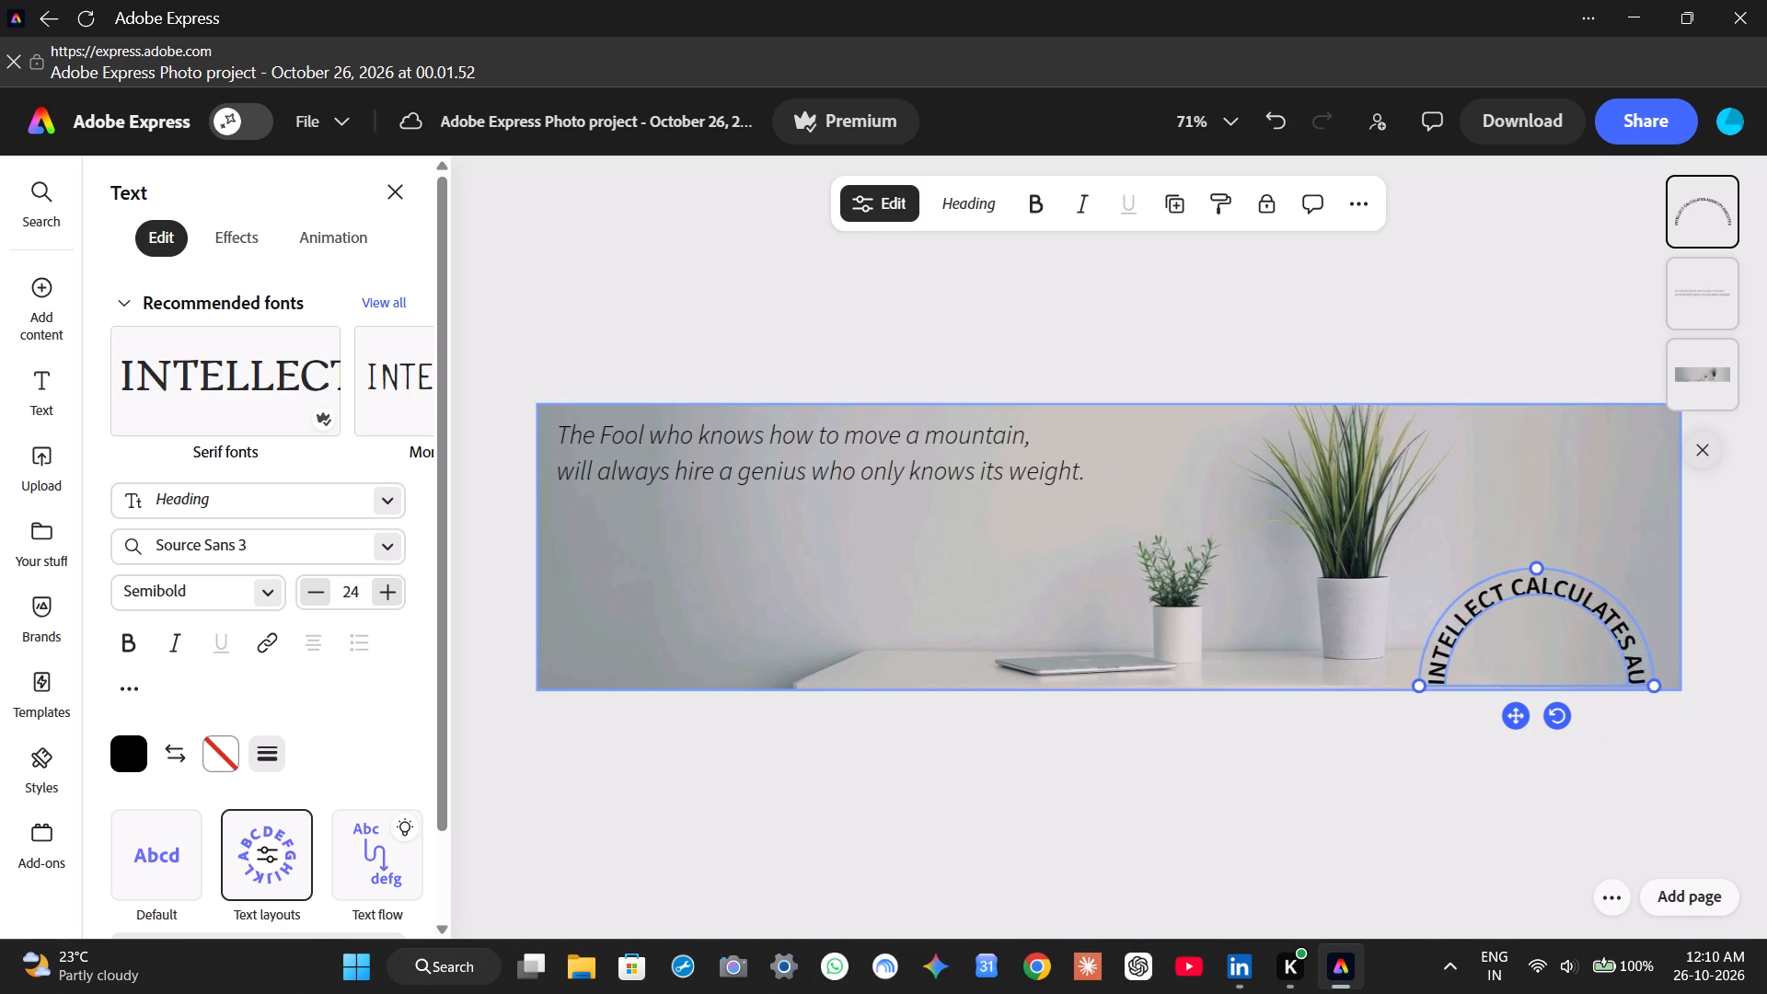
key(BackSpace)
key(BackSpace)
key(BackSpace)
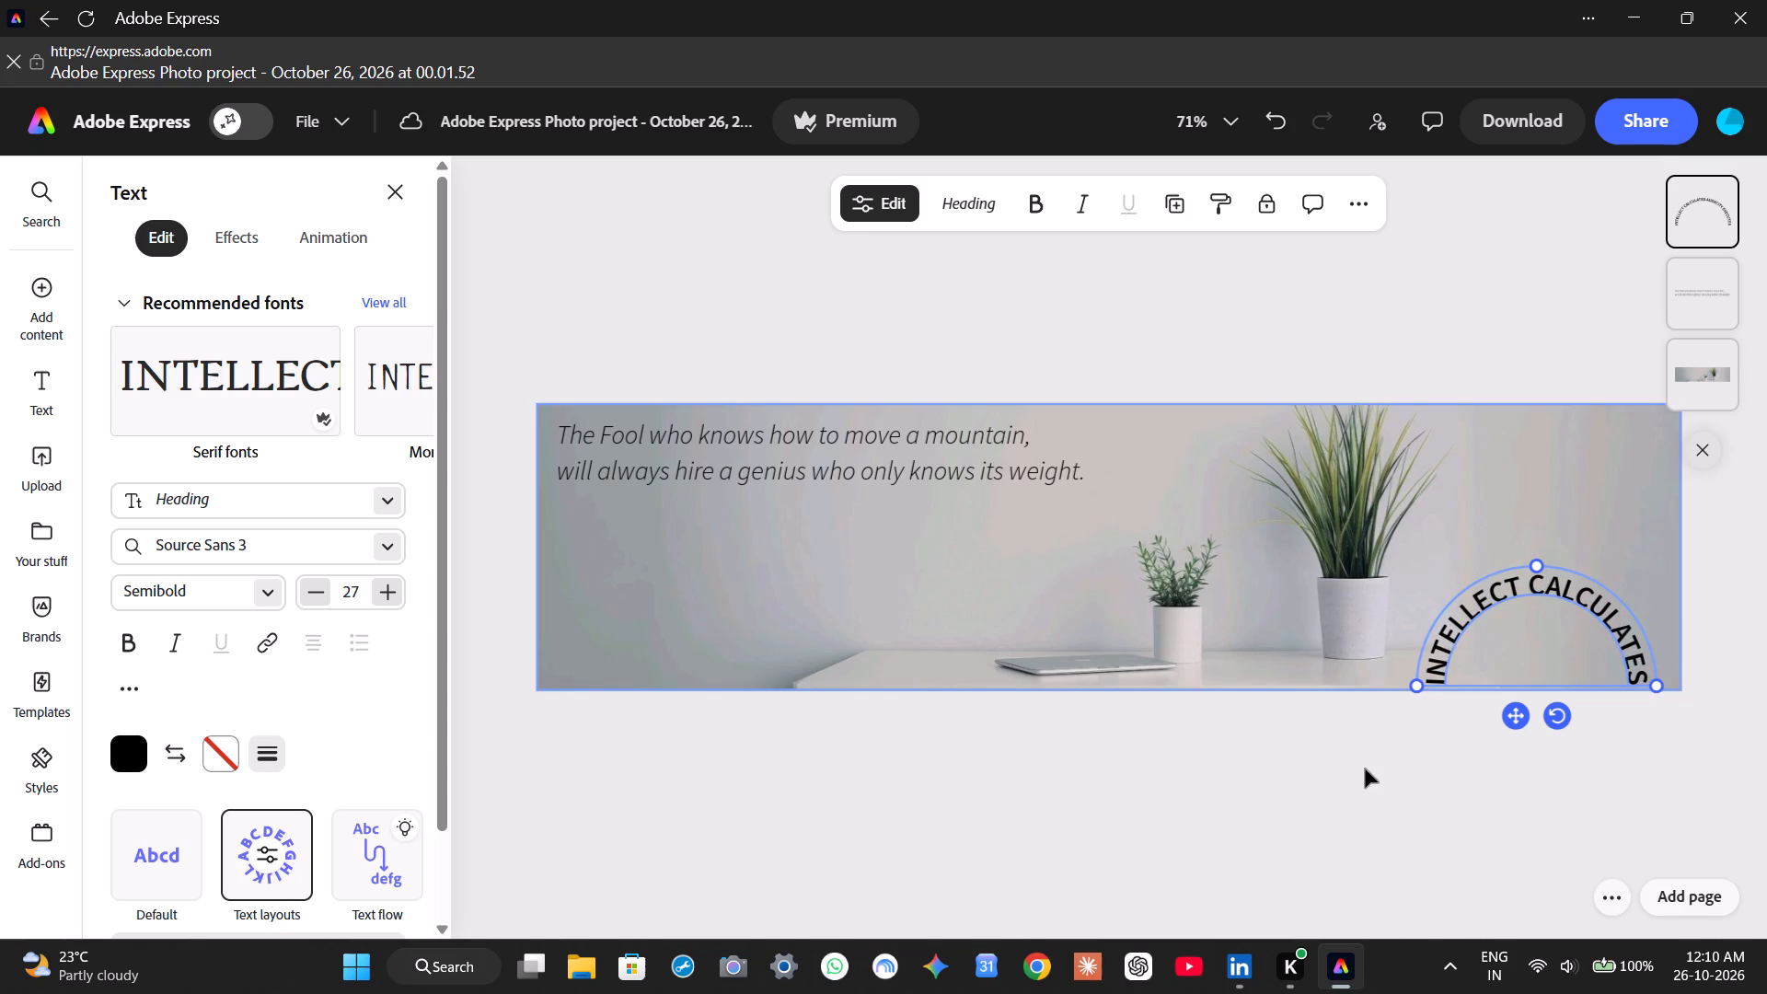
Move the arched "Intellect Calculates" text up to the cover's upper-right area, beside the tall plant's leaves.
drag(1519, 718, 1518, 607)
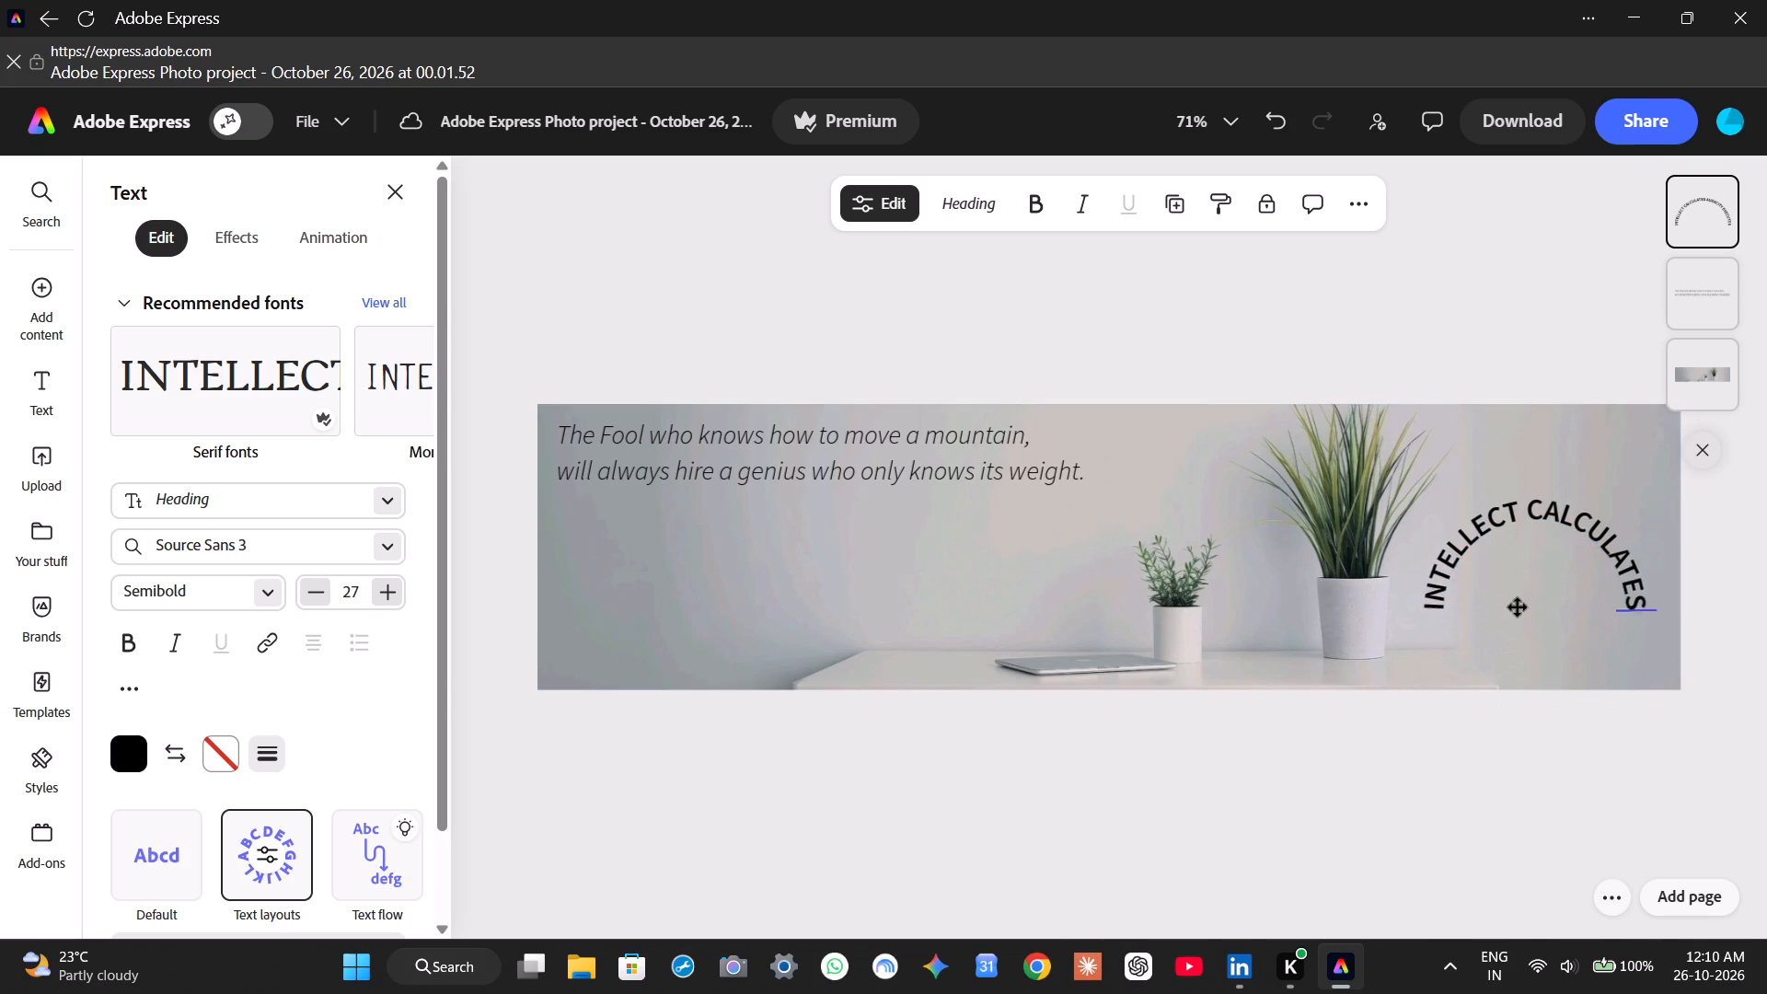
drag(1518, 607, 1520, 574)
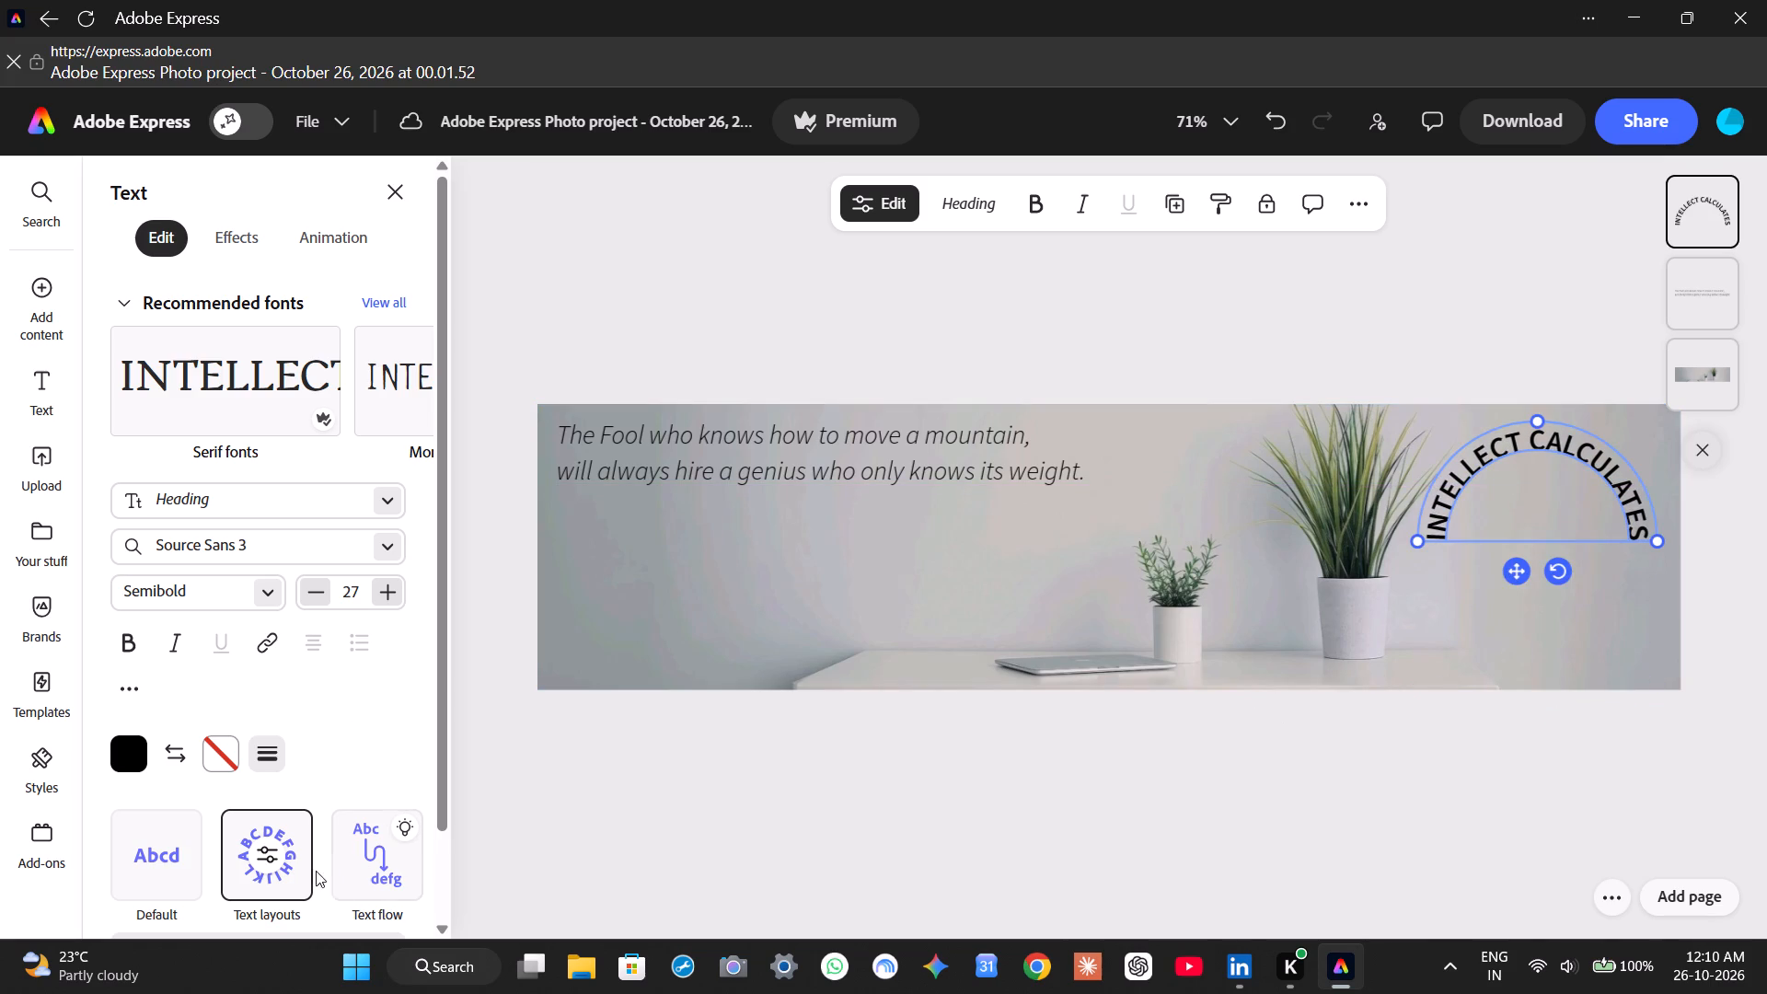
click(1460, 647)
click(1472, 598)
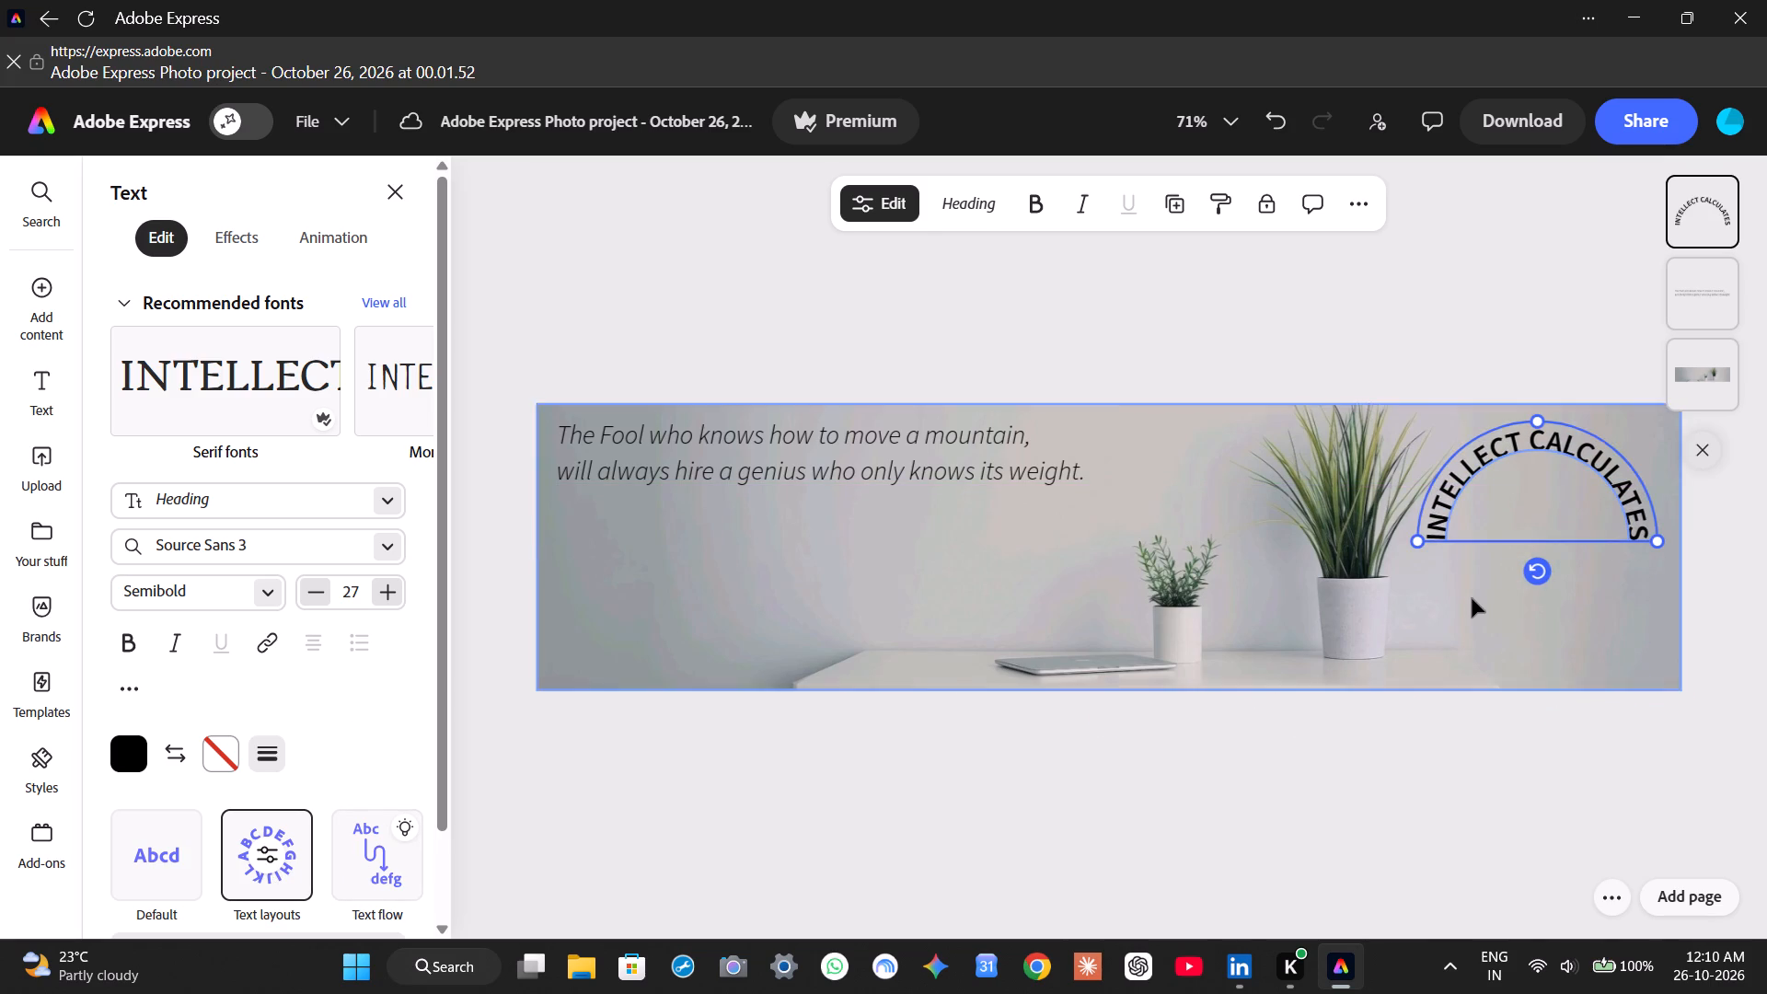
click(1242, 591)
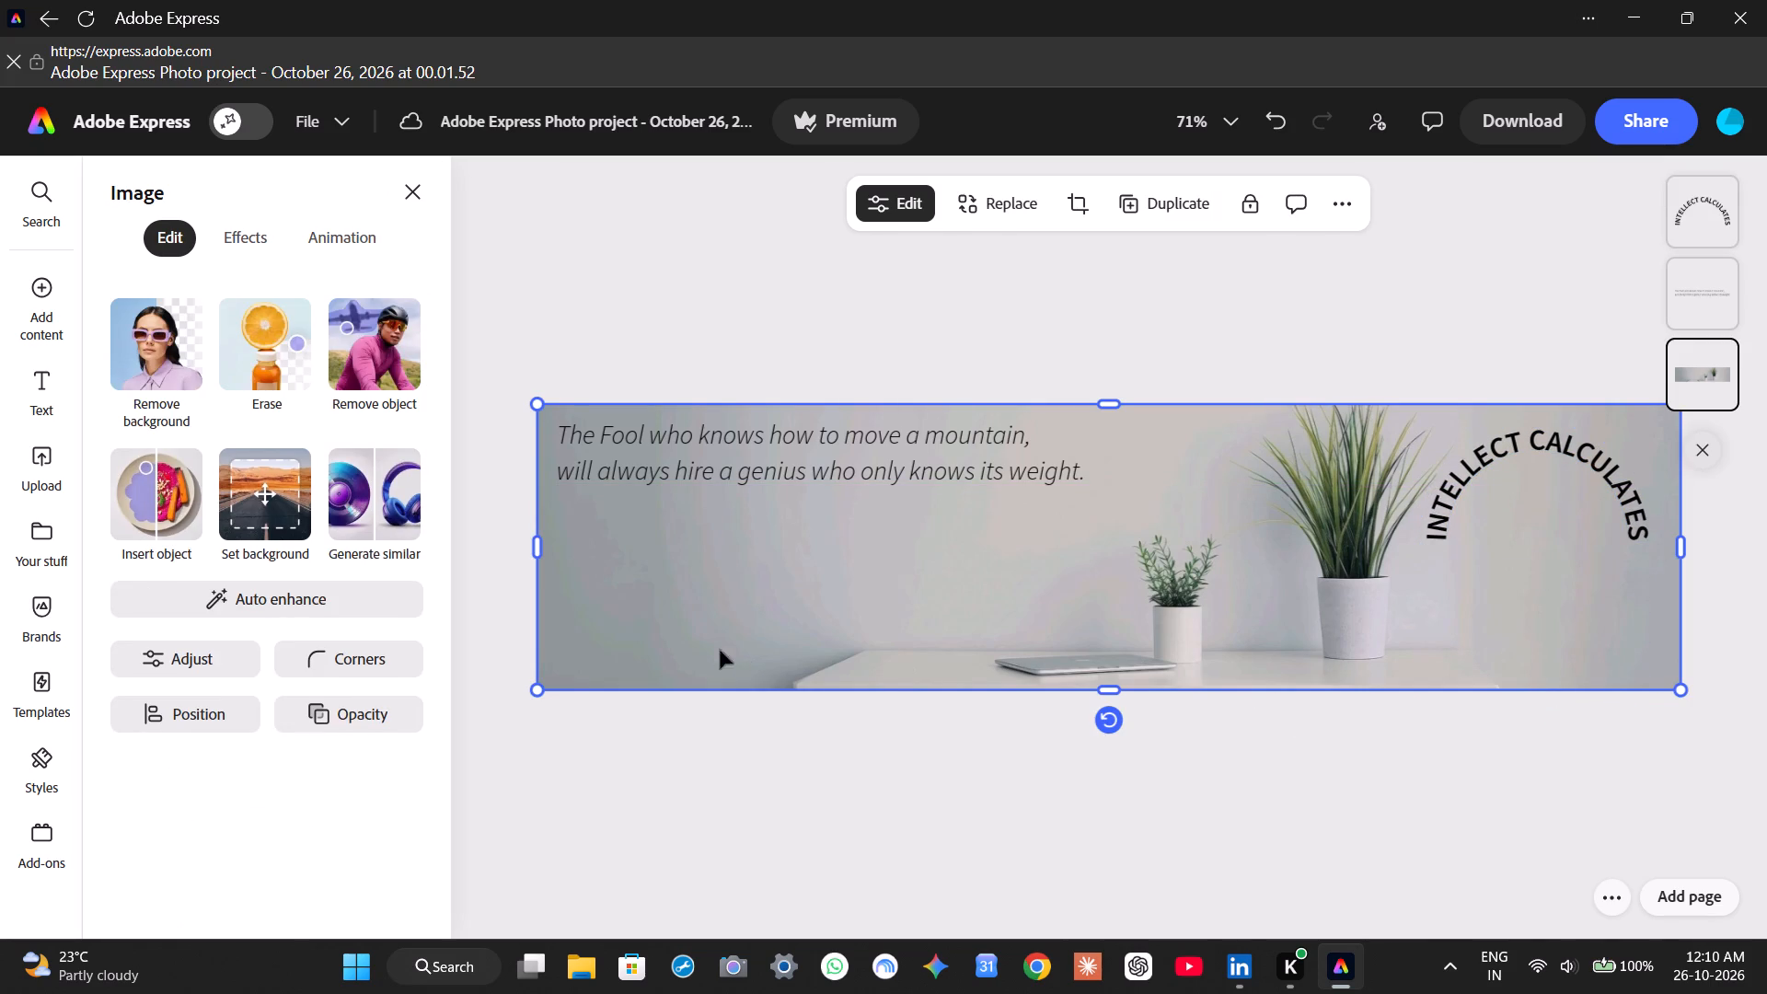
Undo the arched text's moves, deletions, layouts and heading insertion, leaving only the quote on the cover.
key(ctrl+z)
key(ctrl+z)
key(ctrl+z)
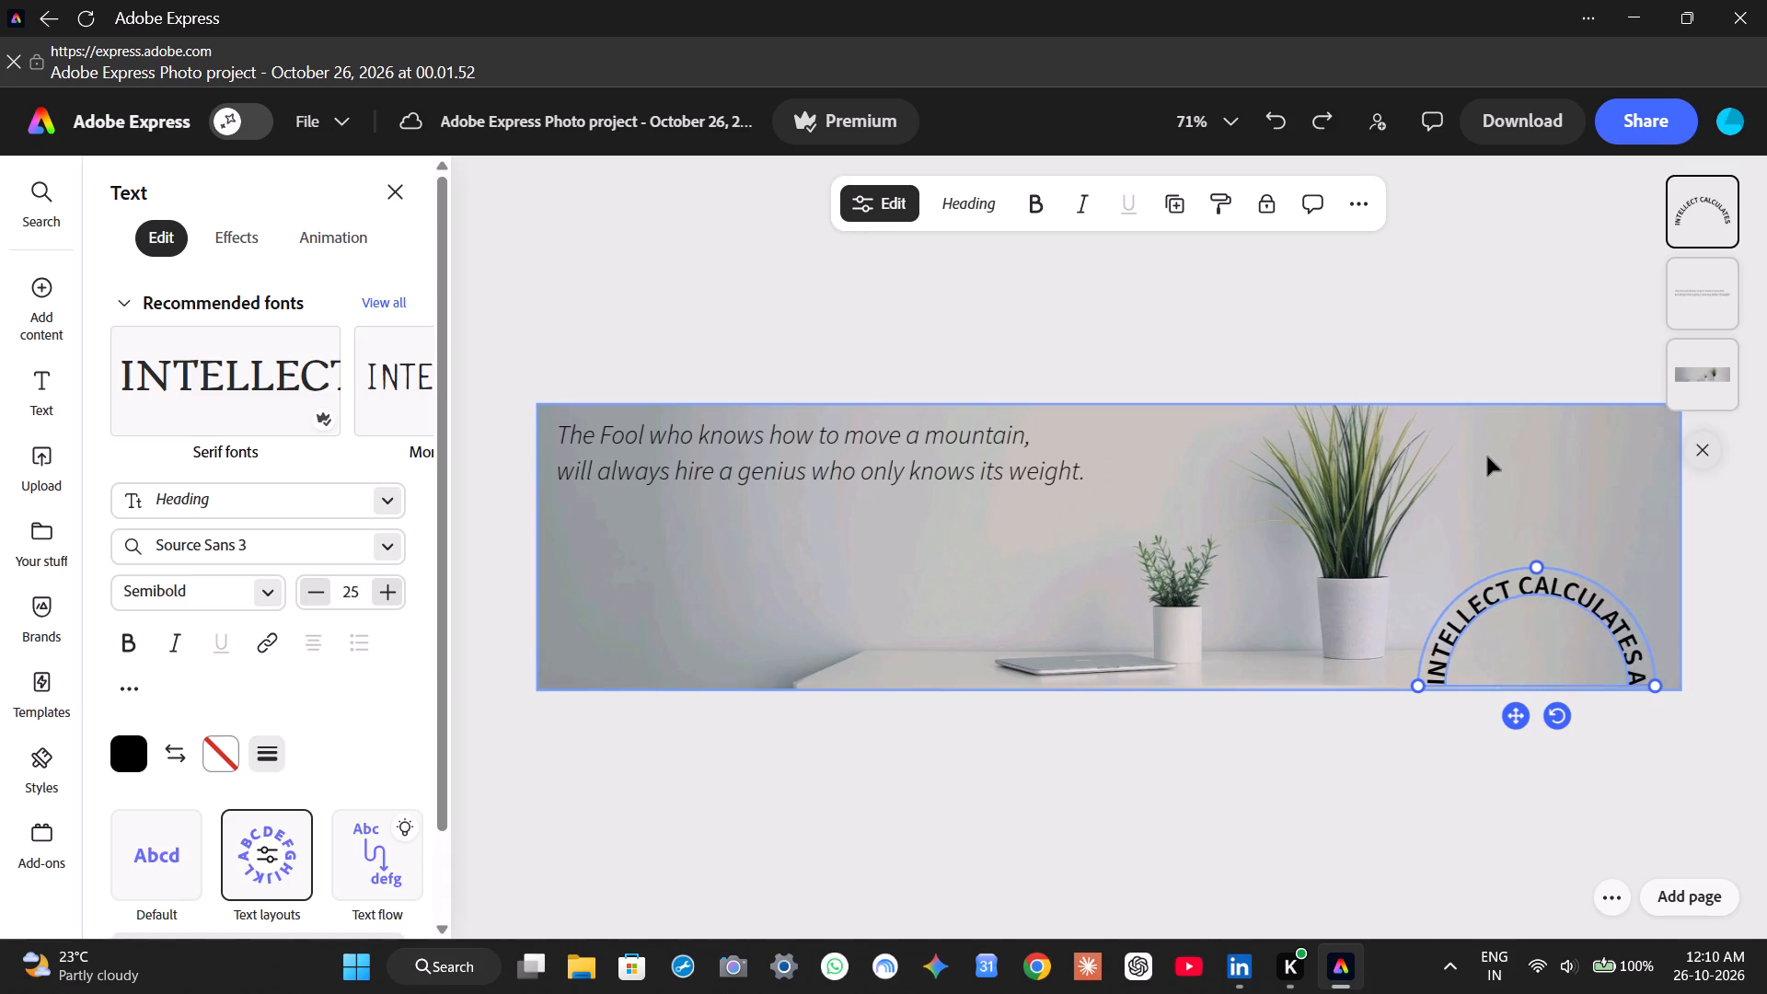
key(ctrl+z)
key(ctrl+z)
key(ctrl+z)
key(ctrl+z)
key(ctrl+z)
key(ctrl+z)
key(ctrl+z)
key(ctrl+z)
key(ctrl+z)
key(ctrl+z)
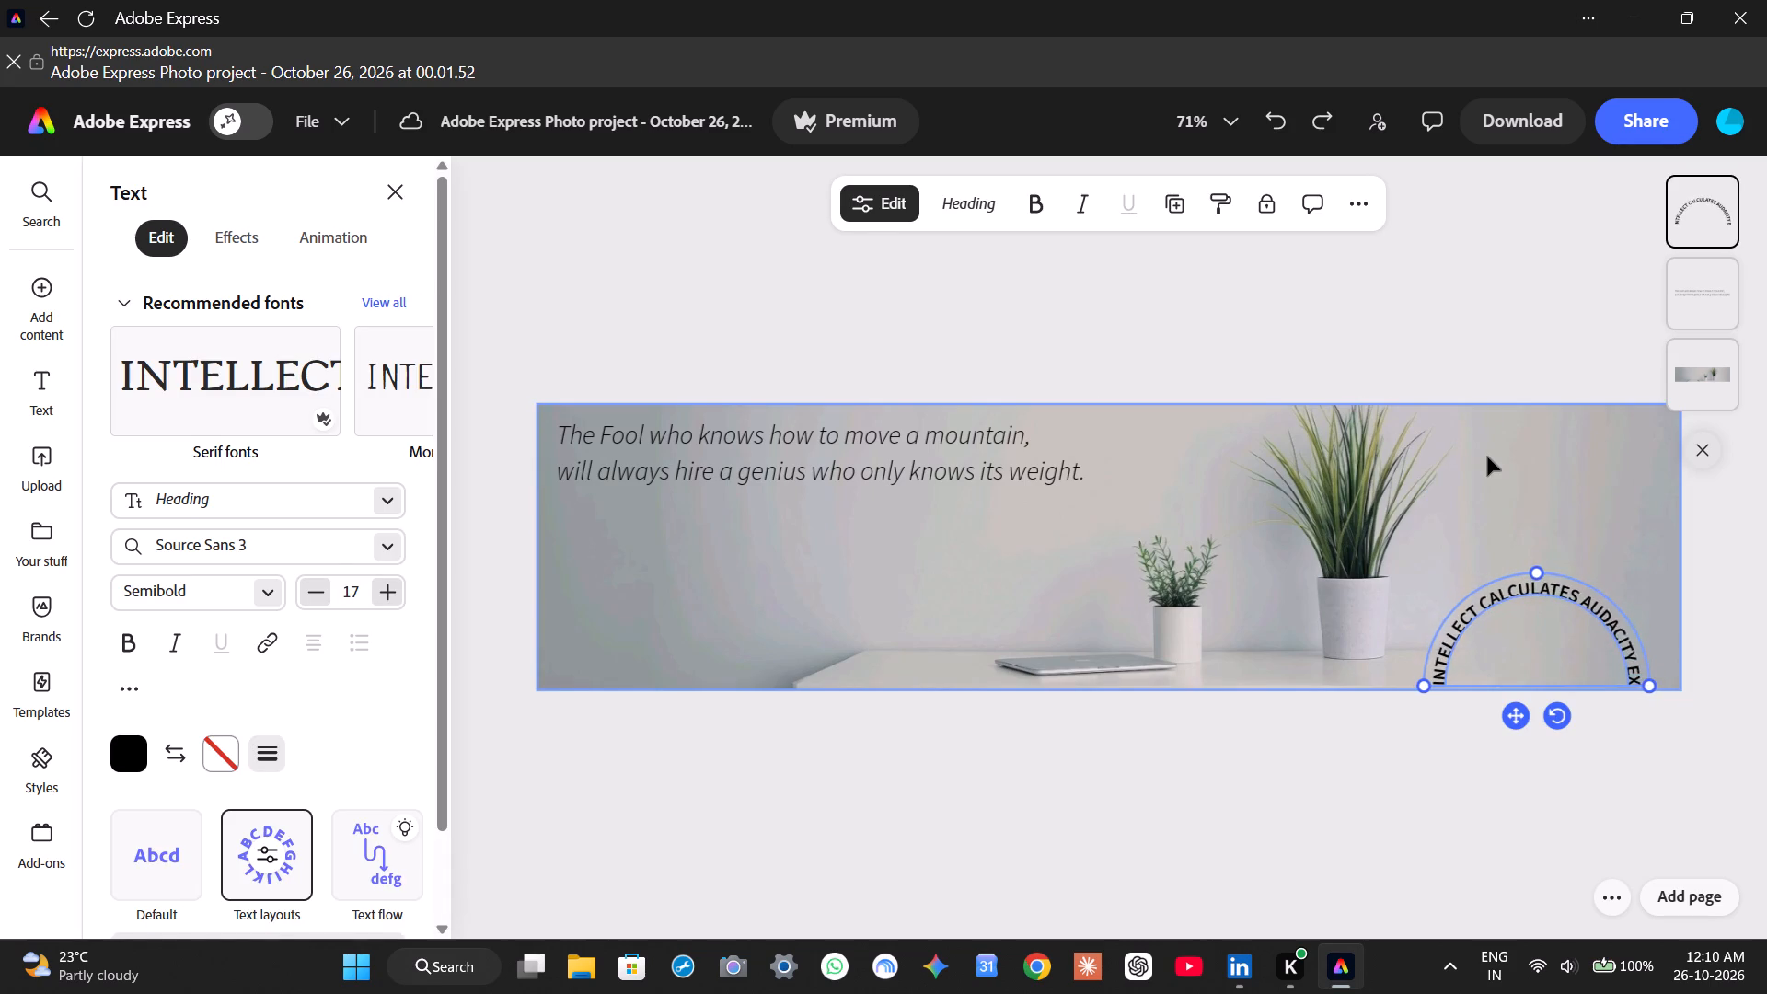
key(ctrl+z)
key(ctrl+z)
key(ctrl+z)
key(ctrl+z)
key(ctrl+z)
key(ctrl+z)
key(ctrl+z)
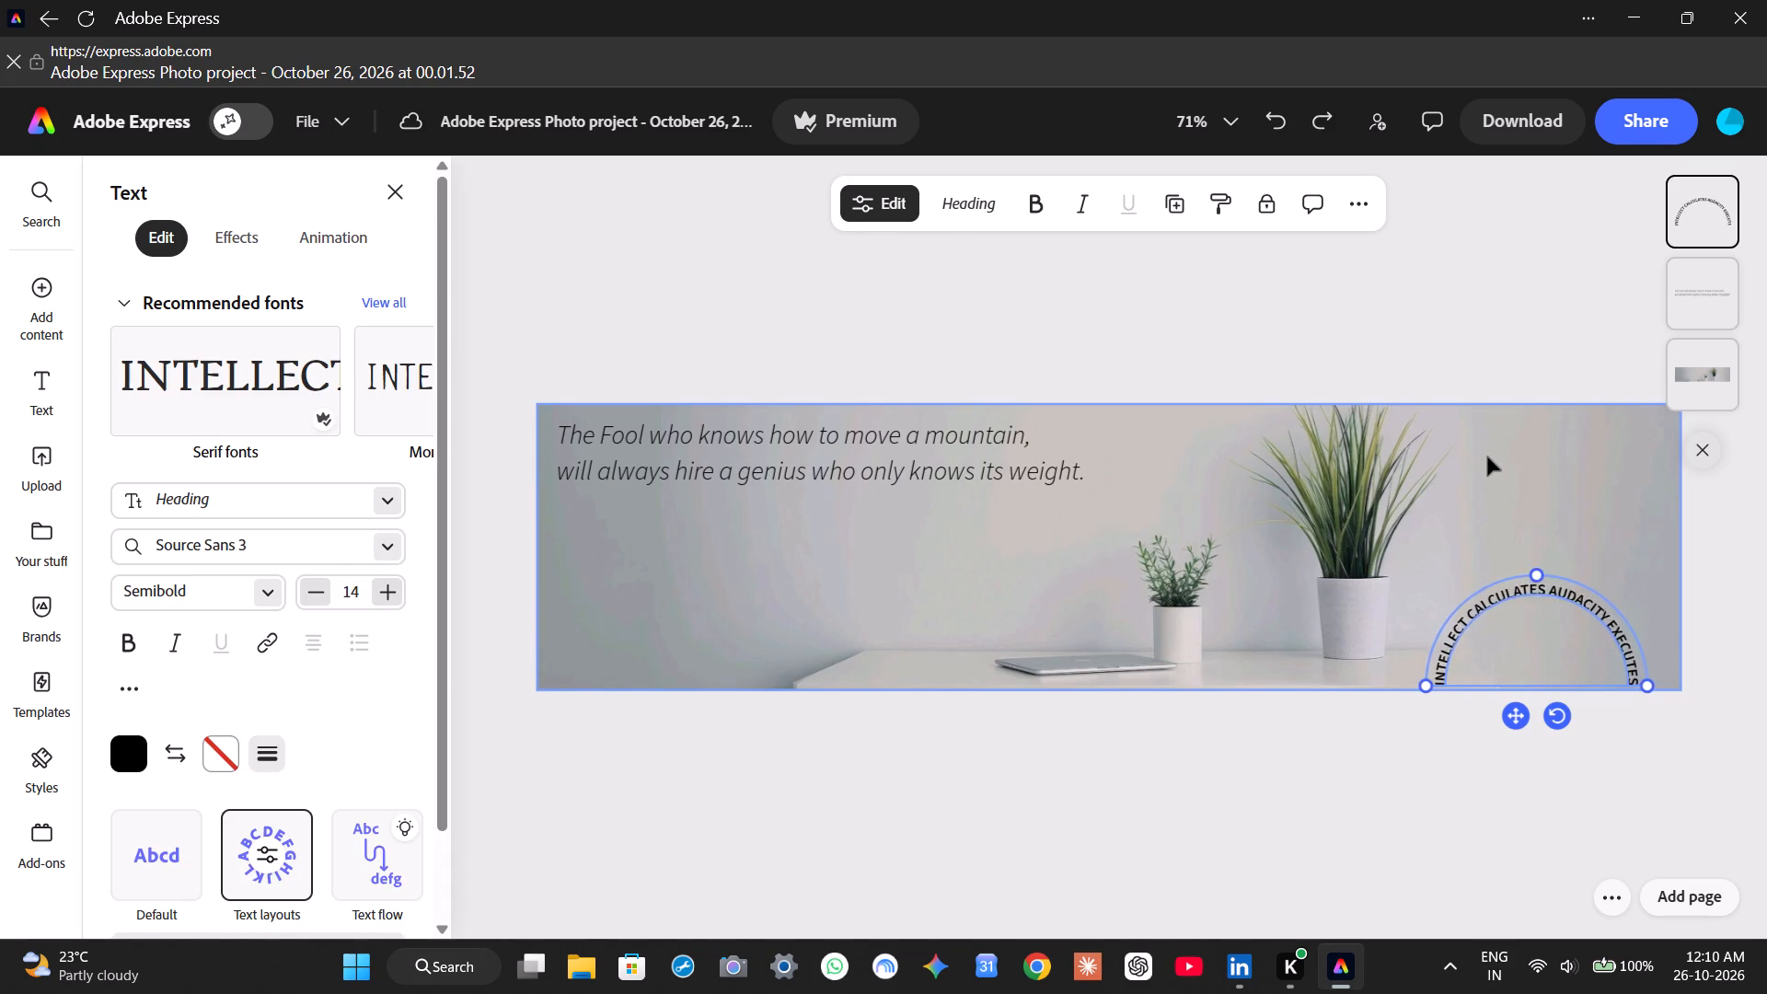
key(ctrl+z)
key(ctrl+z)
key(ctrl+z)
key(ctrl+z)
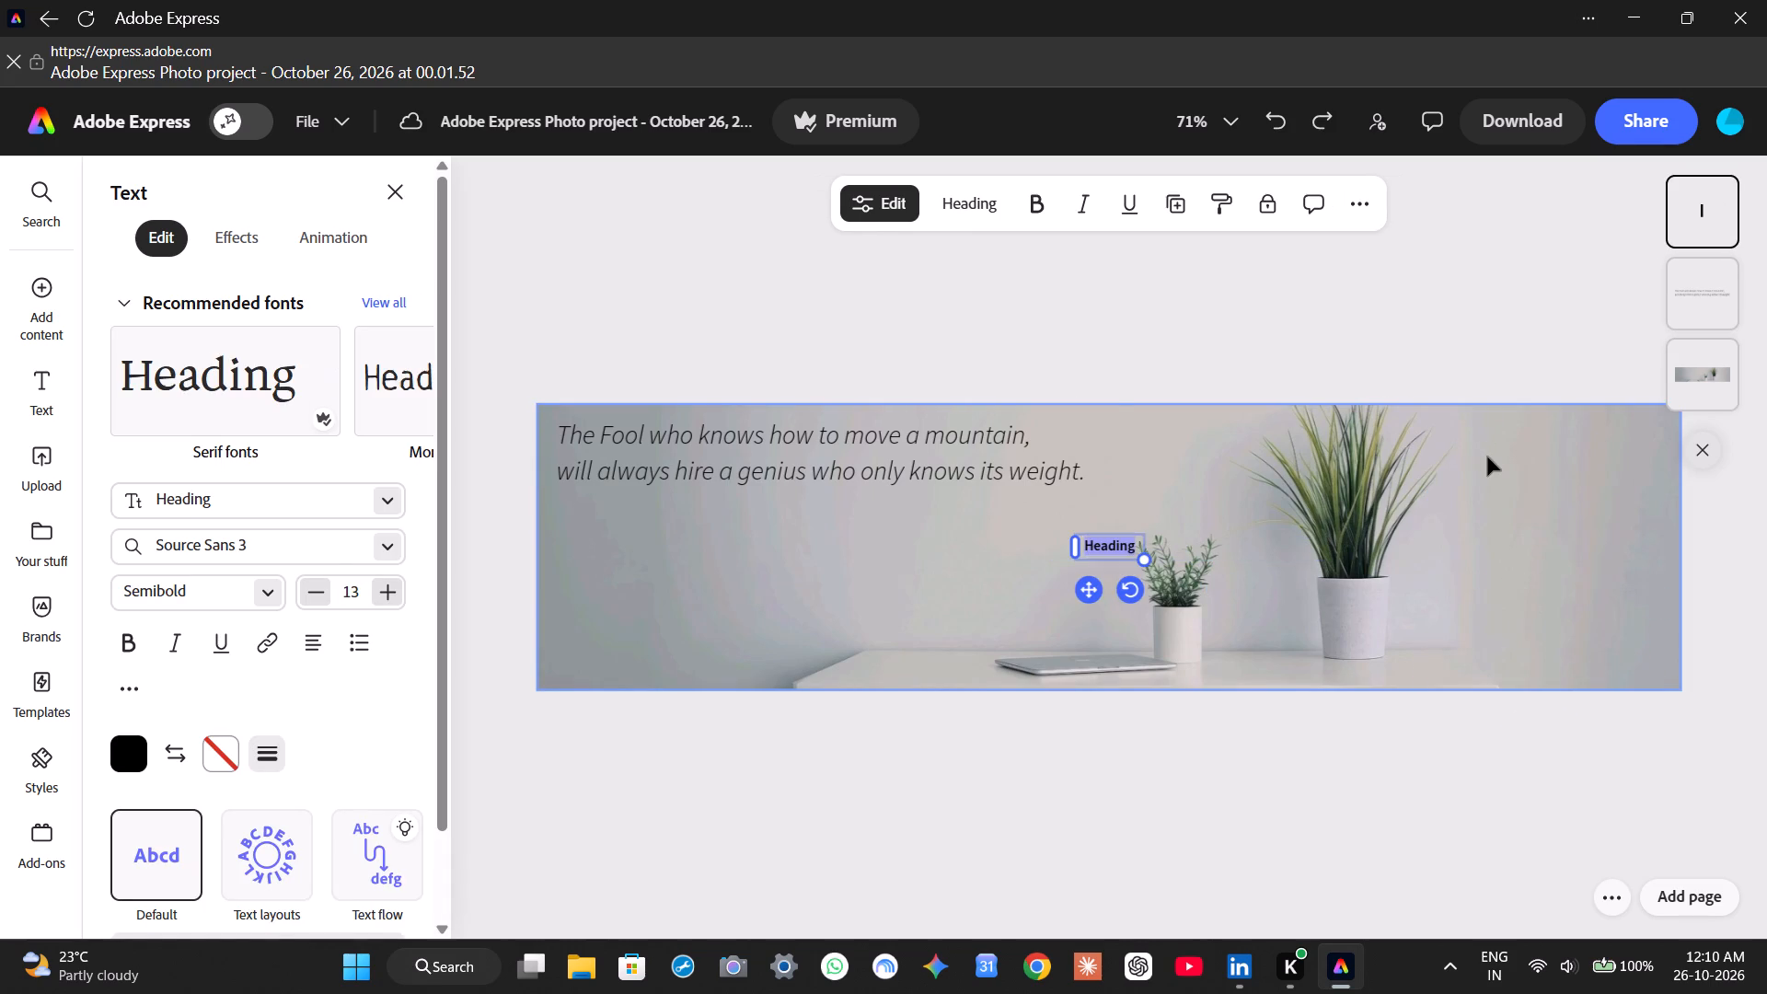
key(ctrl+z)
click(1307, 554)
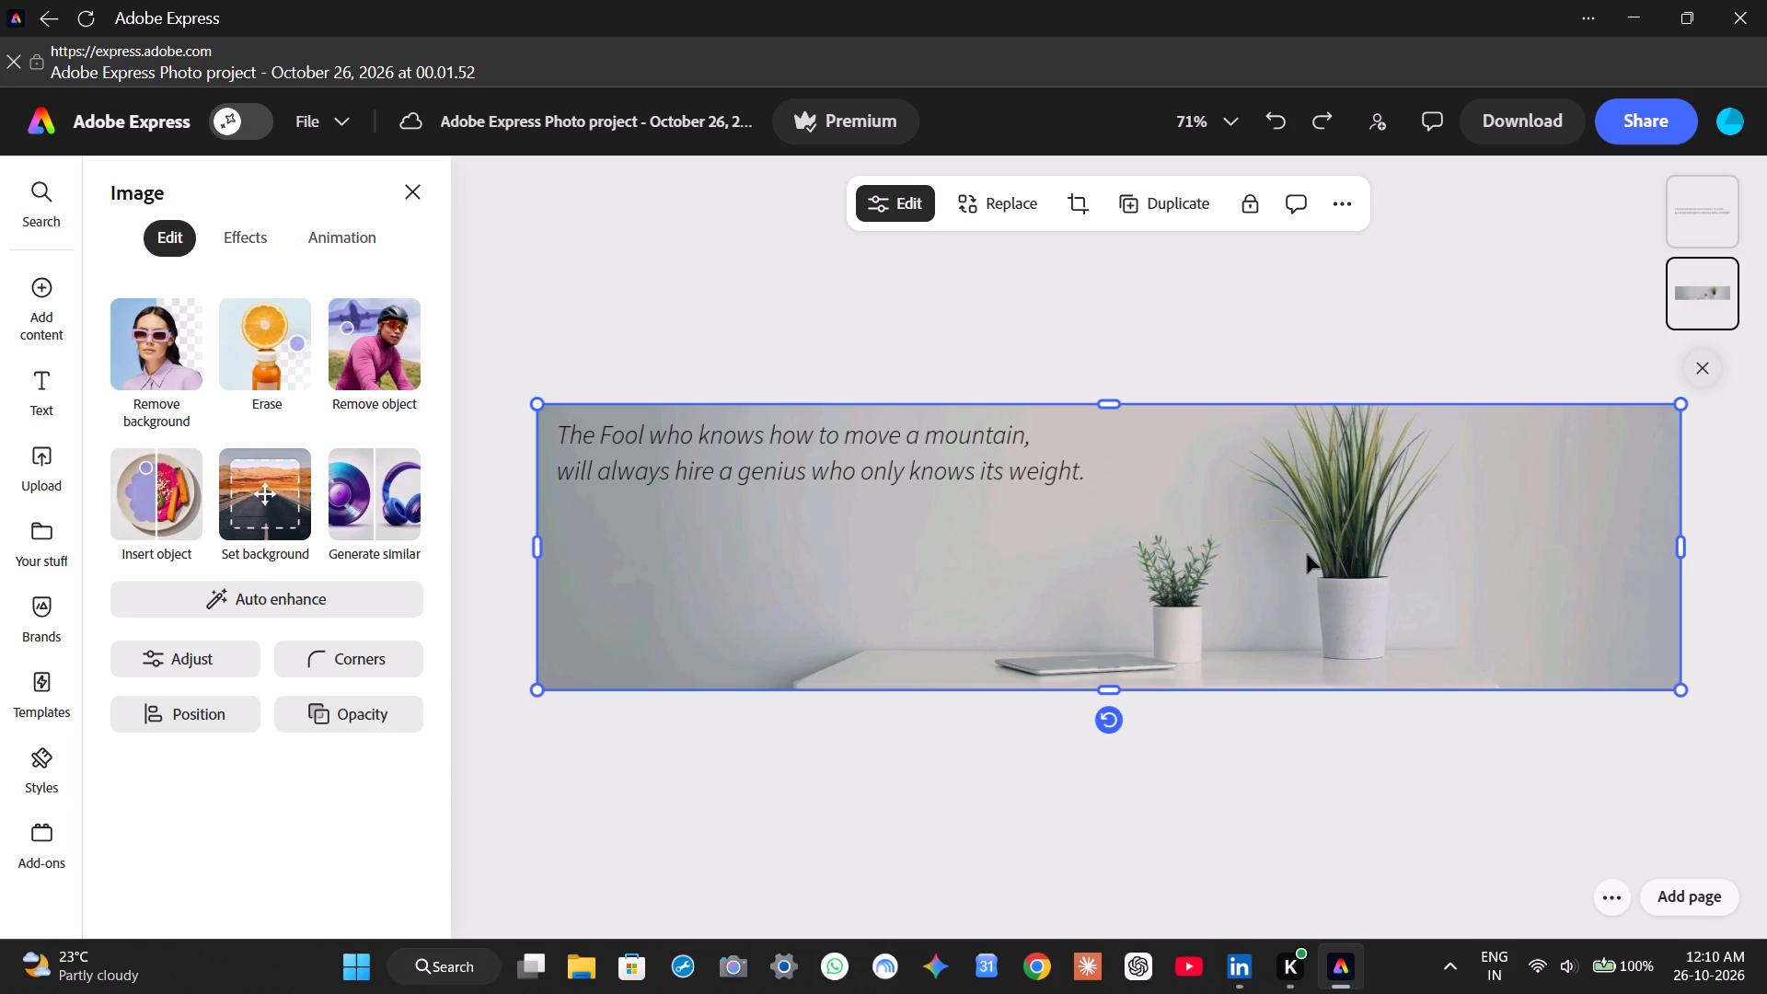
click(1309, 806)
Download the cover as a PNG at size 1 (1,400 x 350 px).
click(1533, 133)
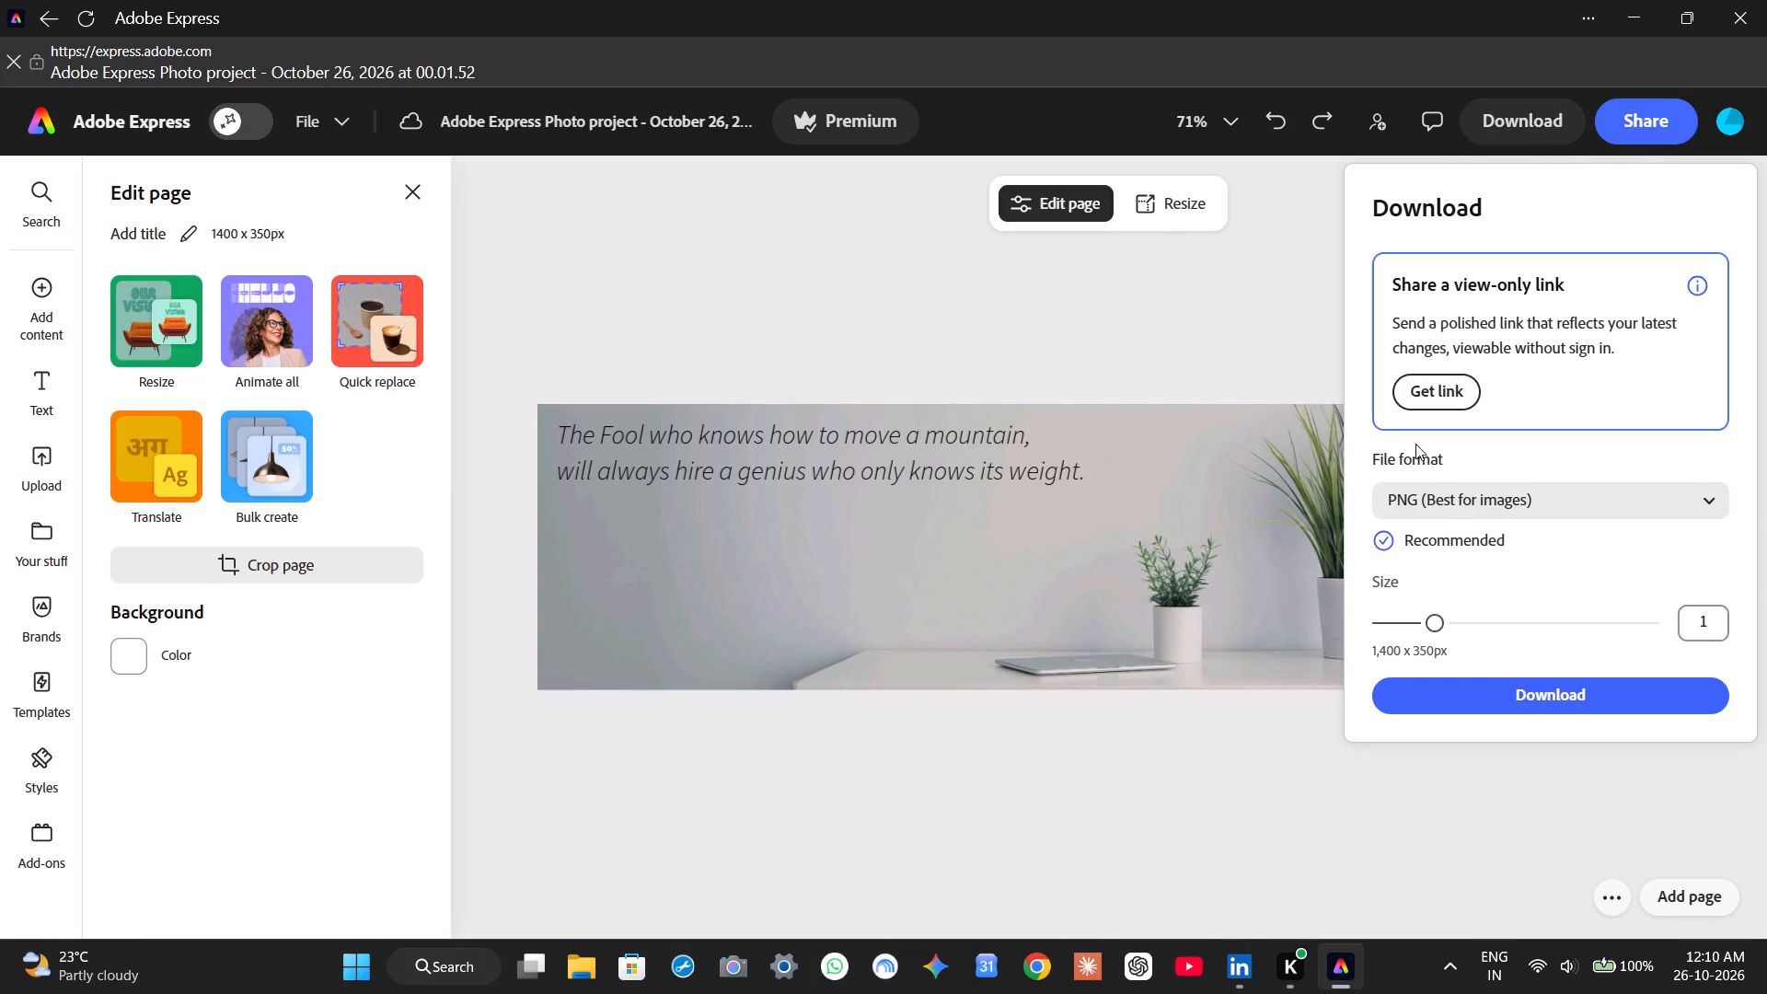
click(1457, 507)
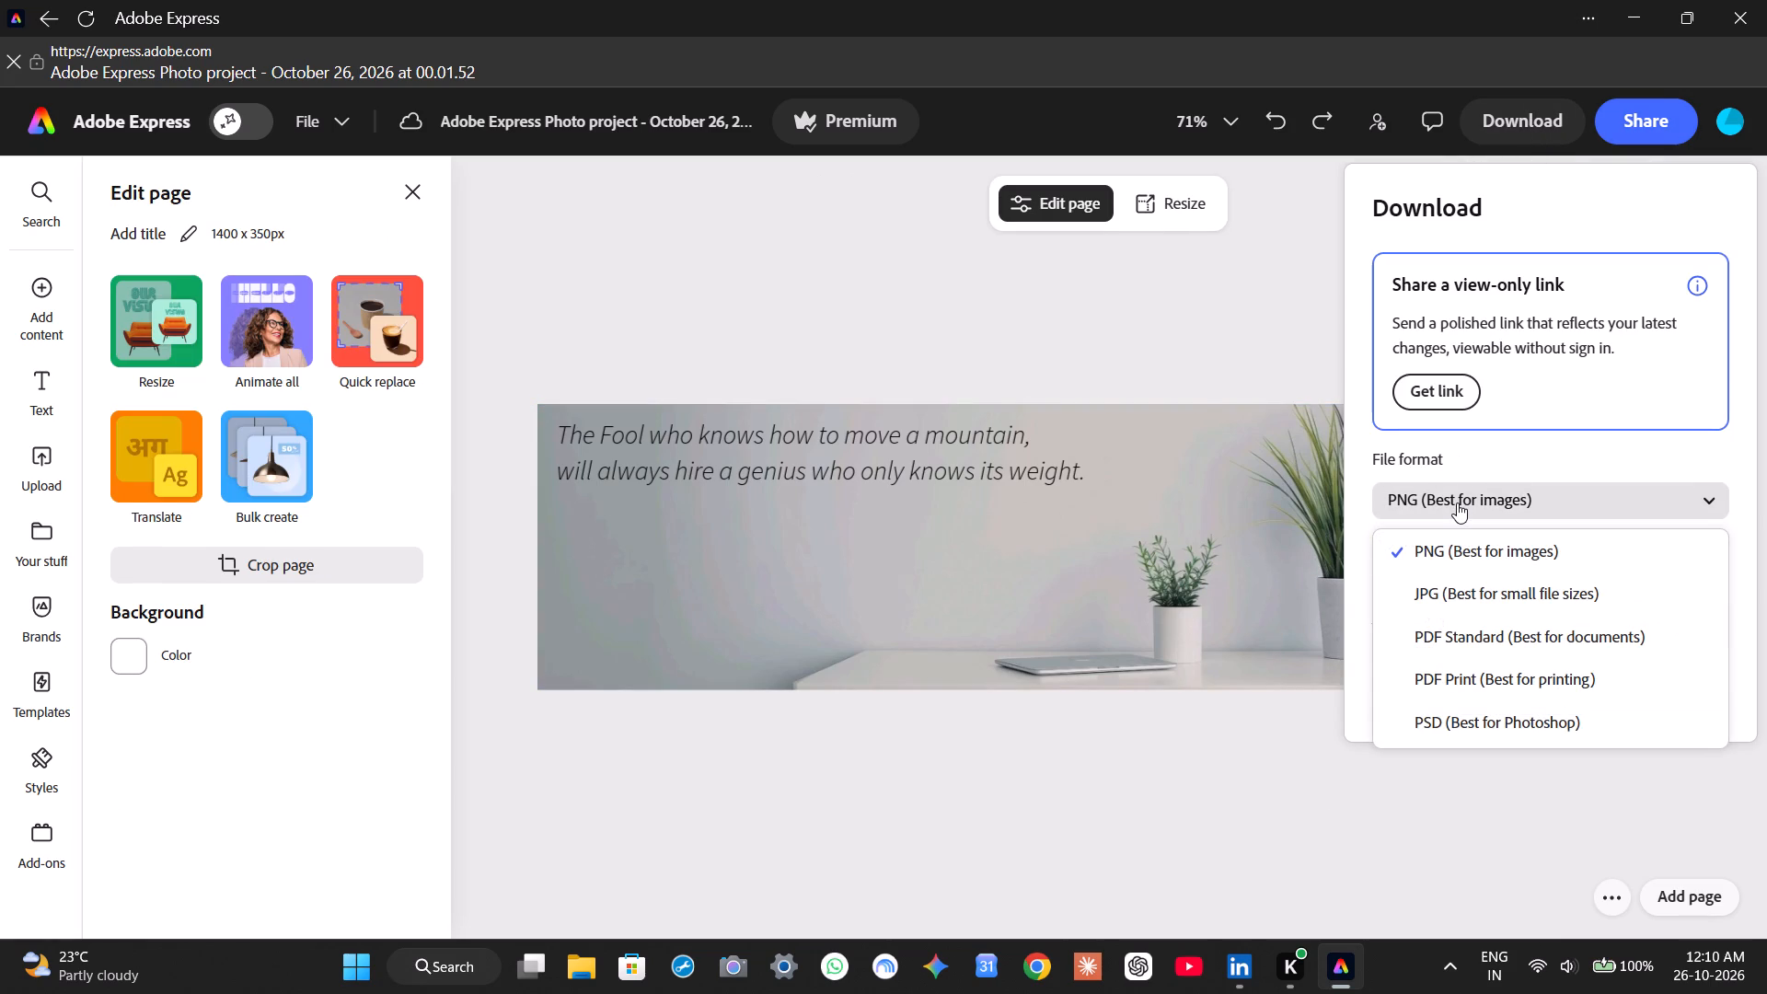
click(1457, 503)
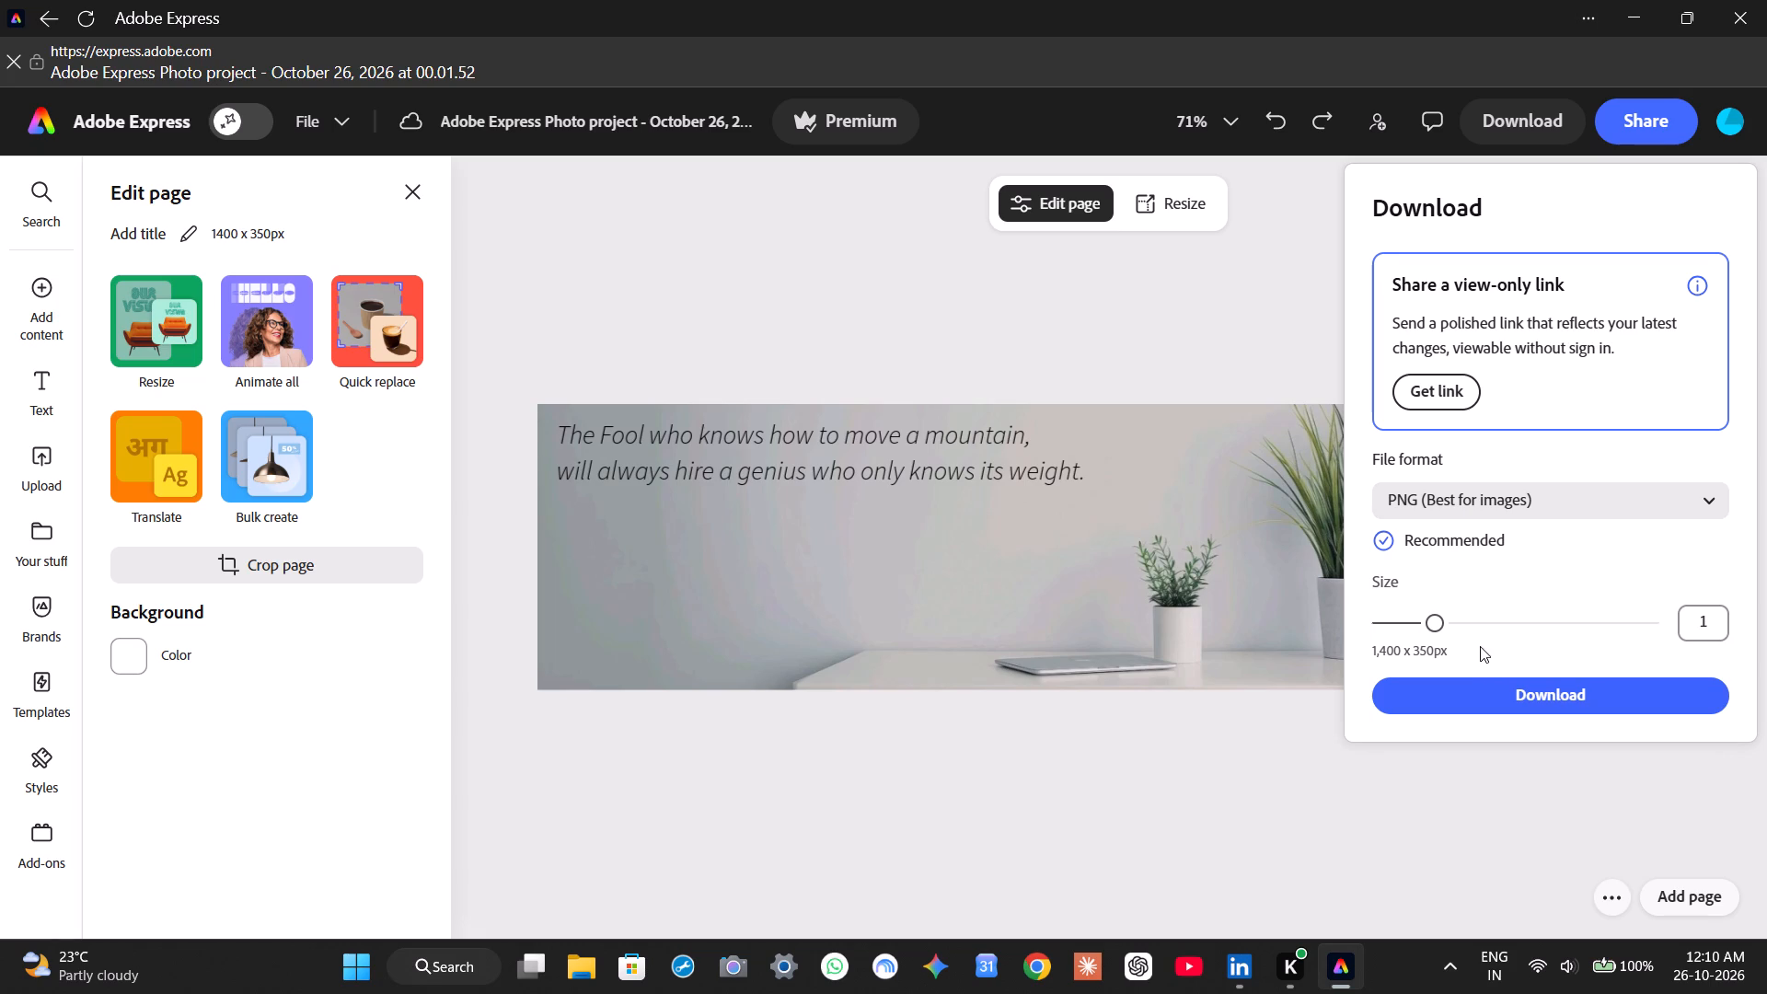
drag(1434, 618, 1766, 628)
drag(1766, 628, 1752, 628)
drag(1618, 625, 1614, 625)
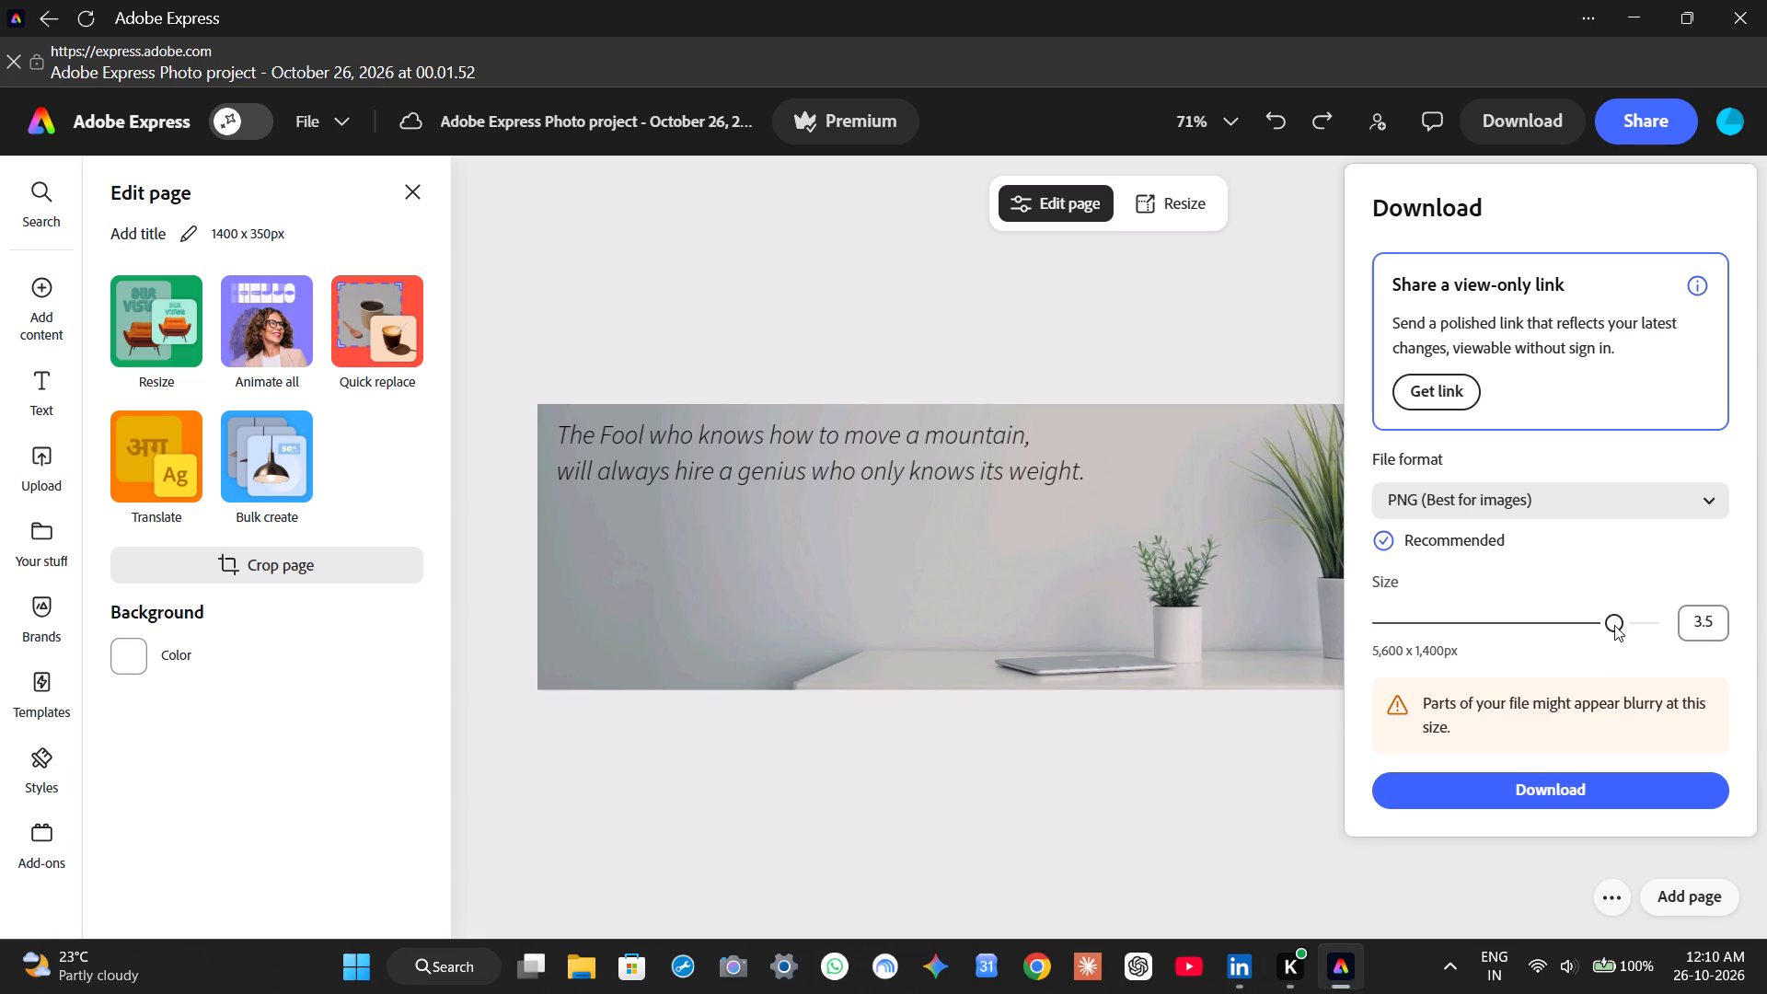
drag(1614, 625, 1543, 625)
drag(1542, 625, 1484, 620)
drag(1484, 620, 1452, 620)
drag(1452, 620, 1428, 621)
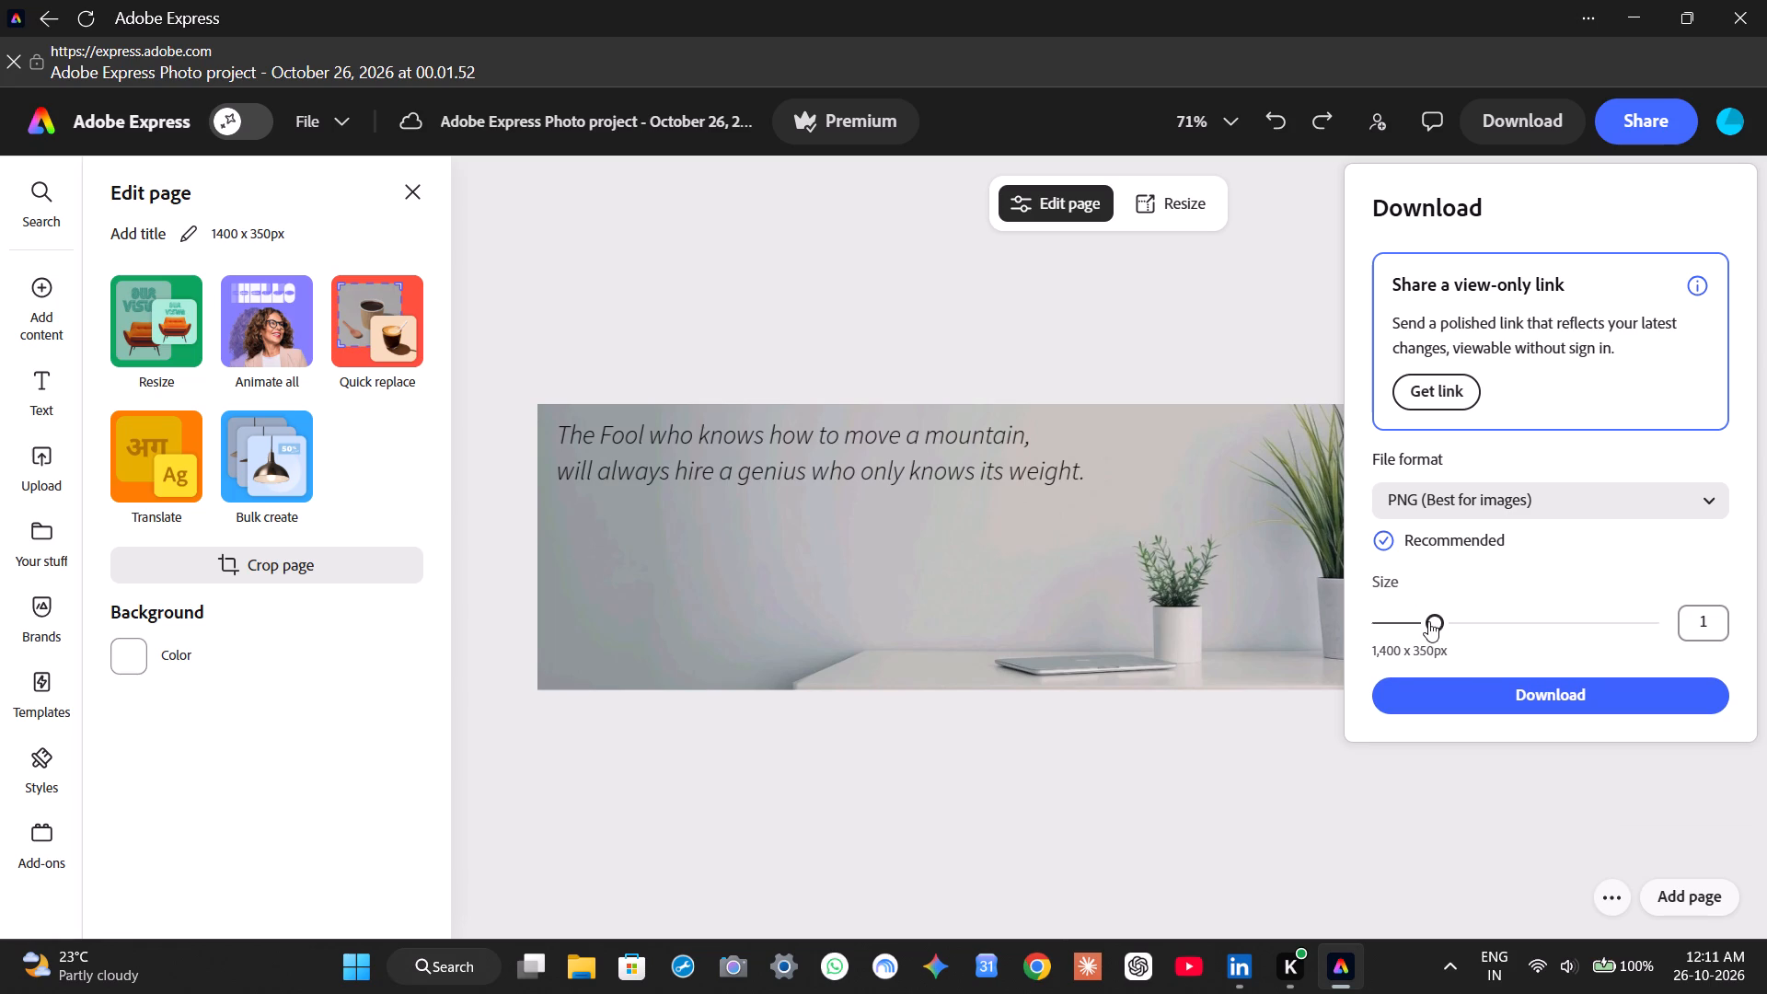
click(1502, 690)
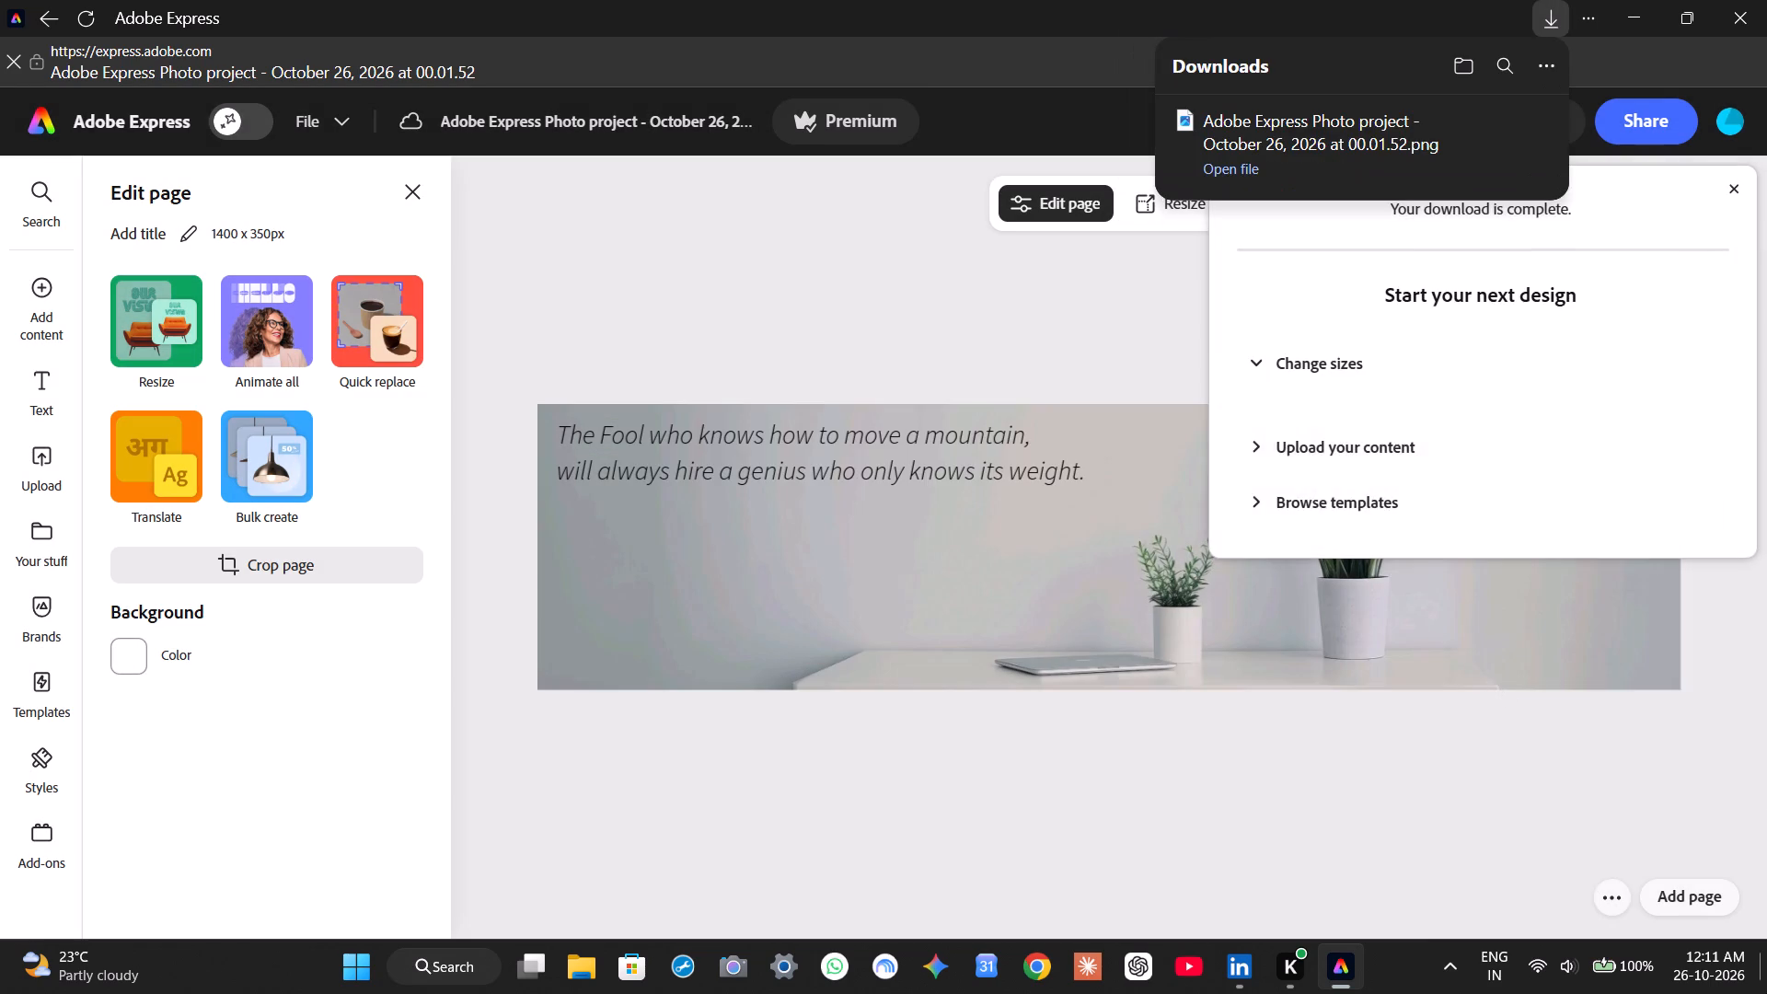
Switch to File Explorer and open the downloaded cover PNG from the Downloads folder.
click(1766, 993)
double_click(25, 13)
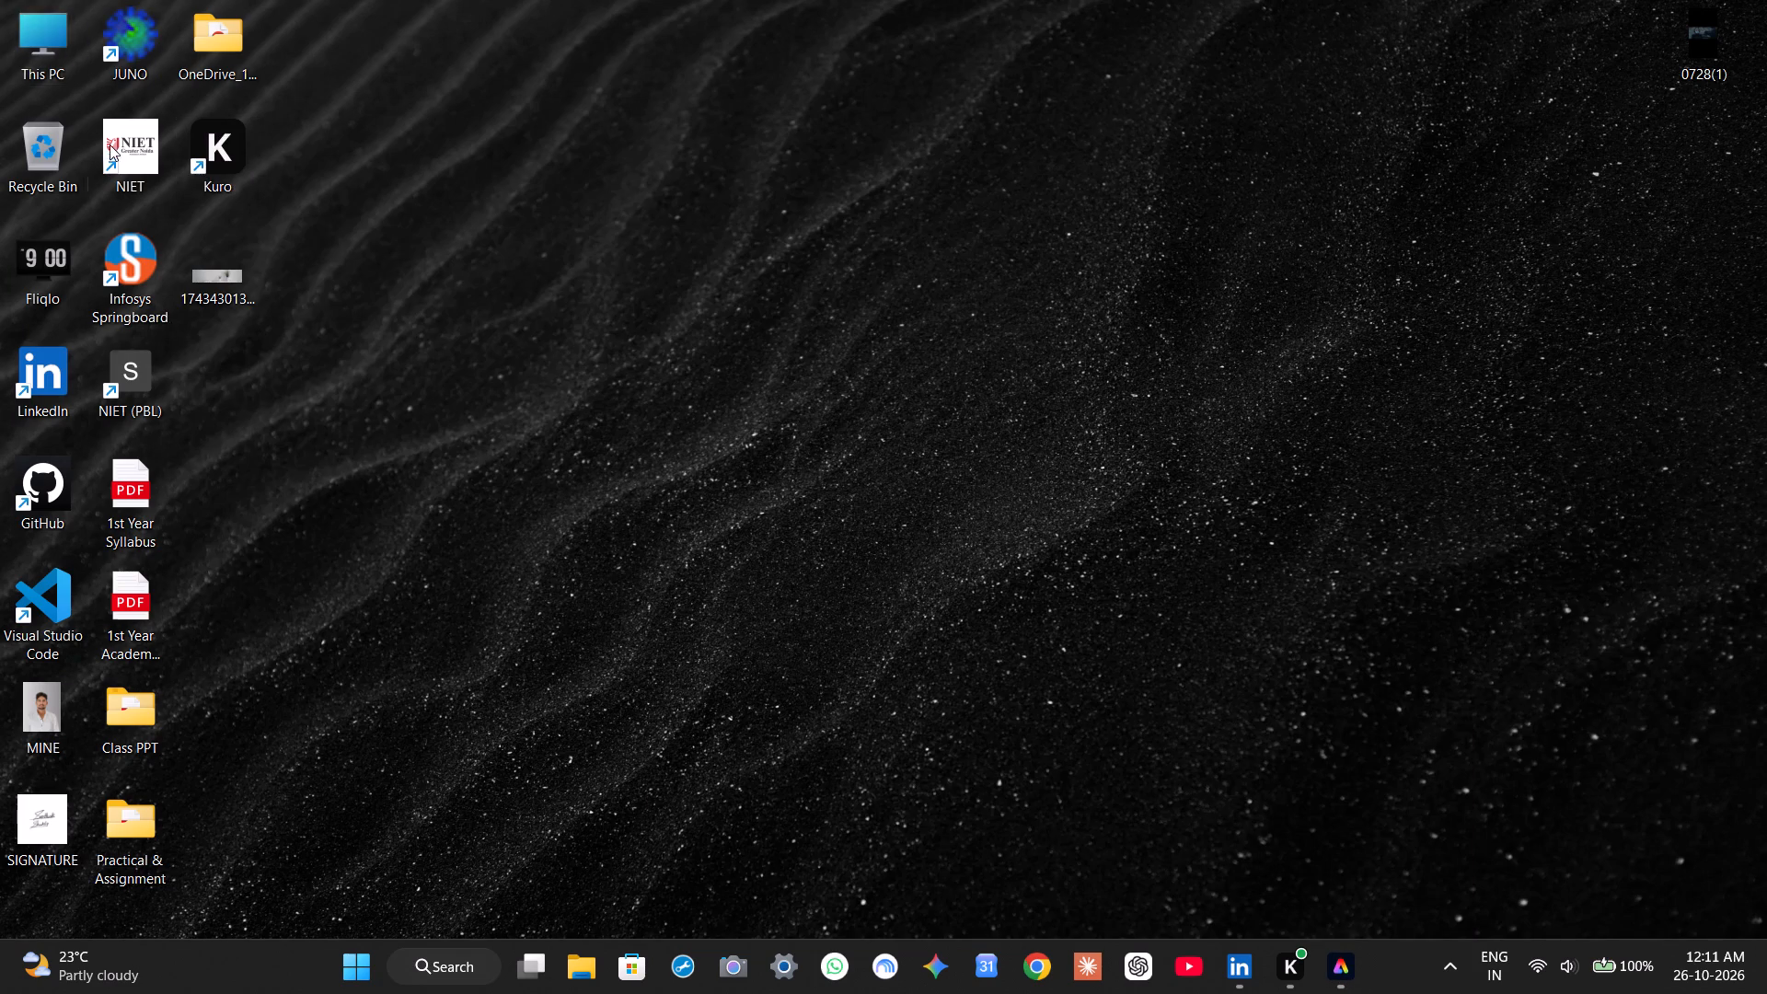
click(133, 378)
click(132, 371)
double_click(331, 295)
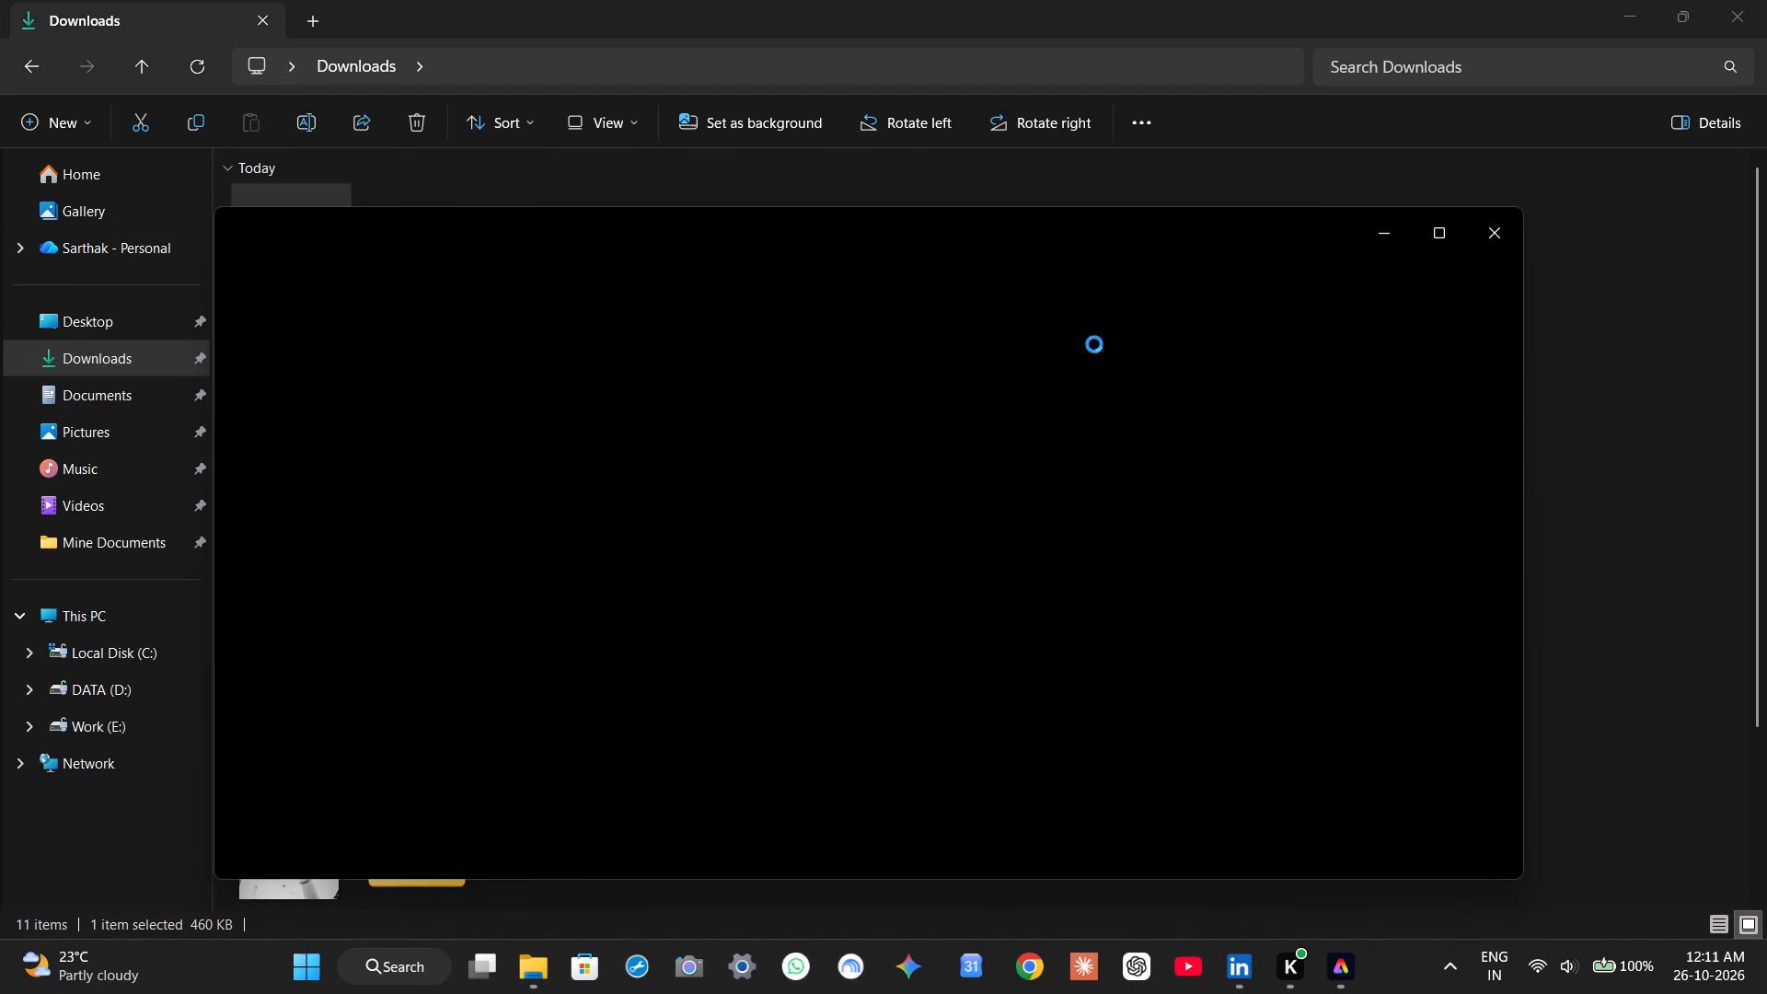
Examine the downloaded cover image and its quote text in a maximized, magnified view, and close the viewer.
click(1437, 240)
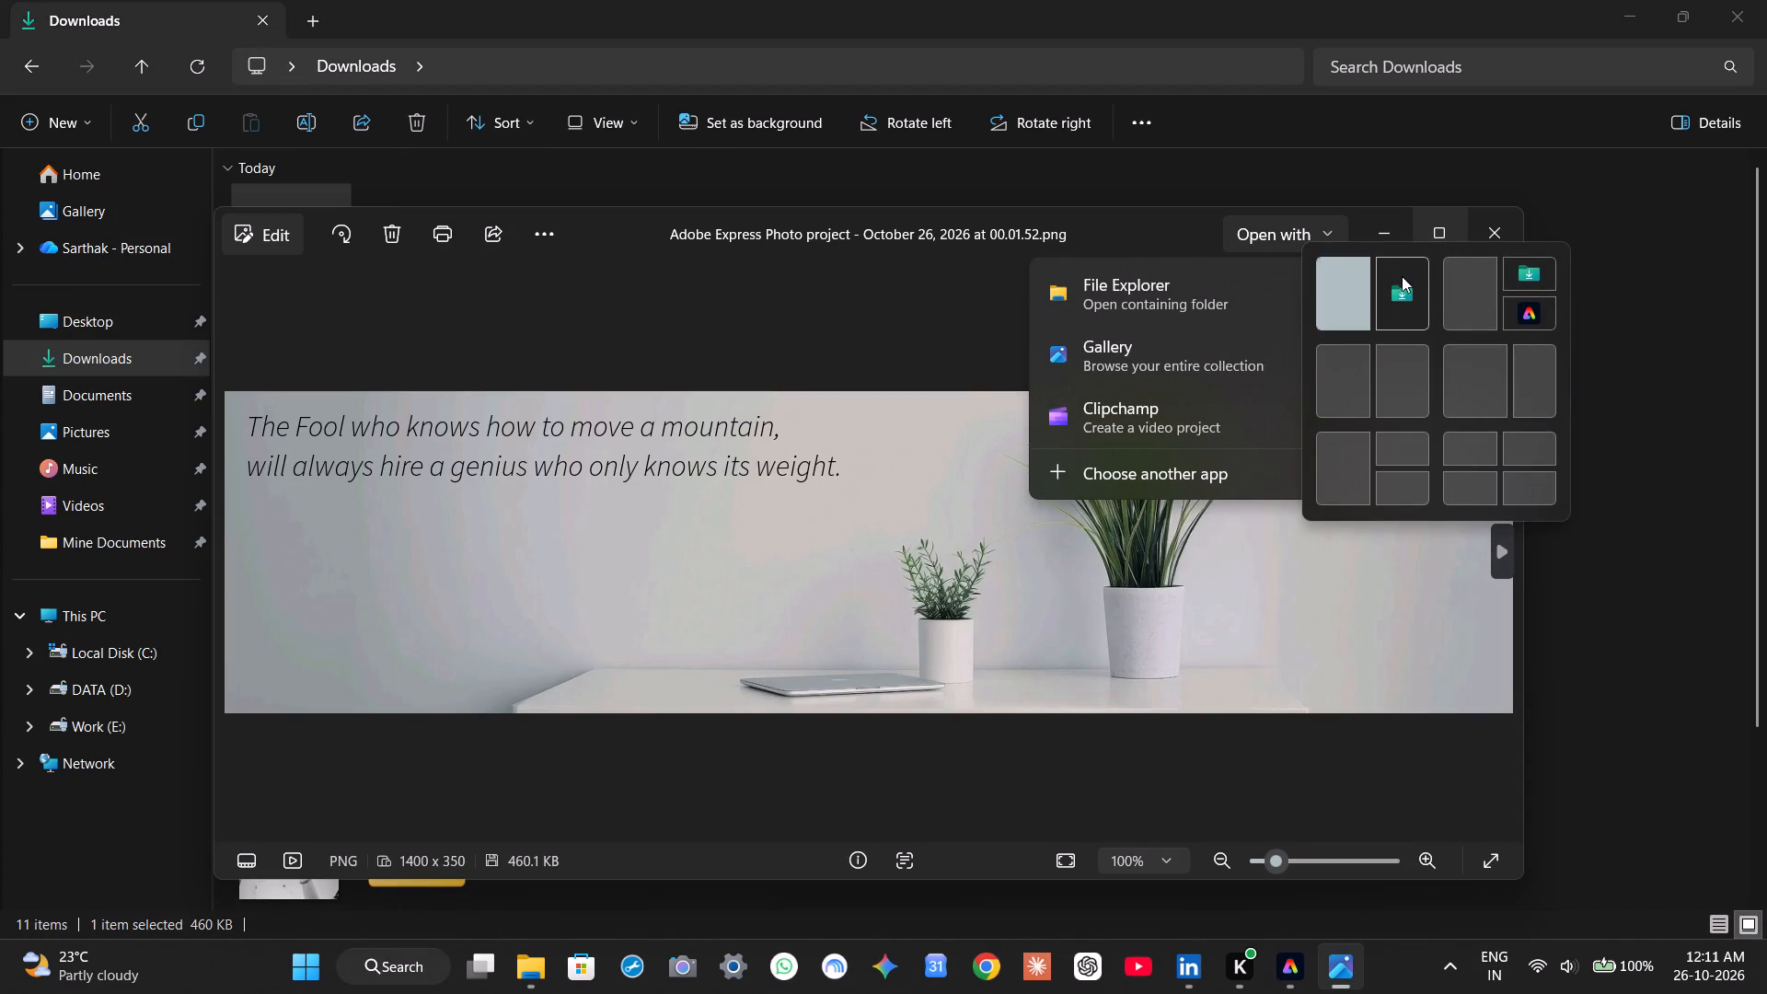
click(1446, 224)
scroll(648, 442, up, 5)
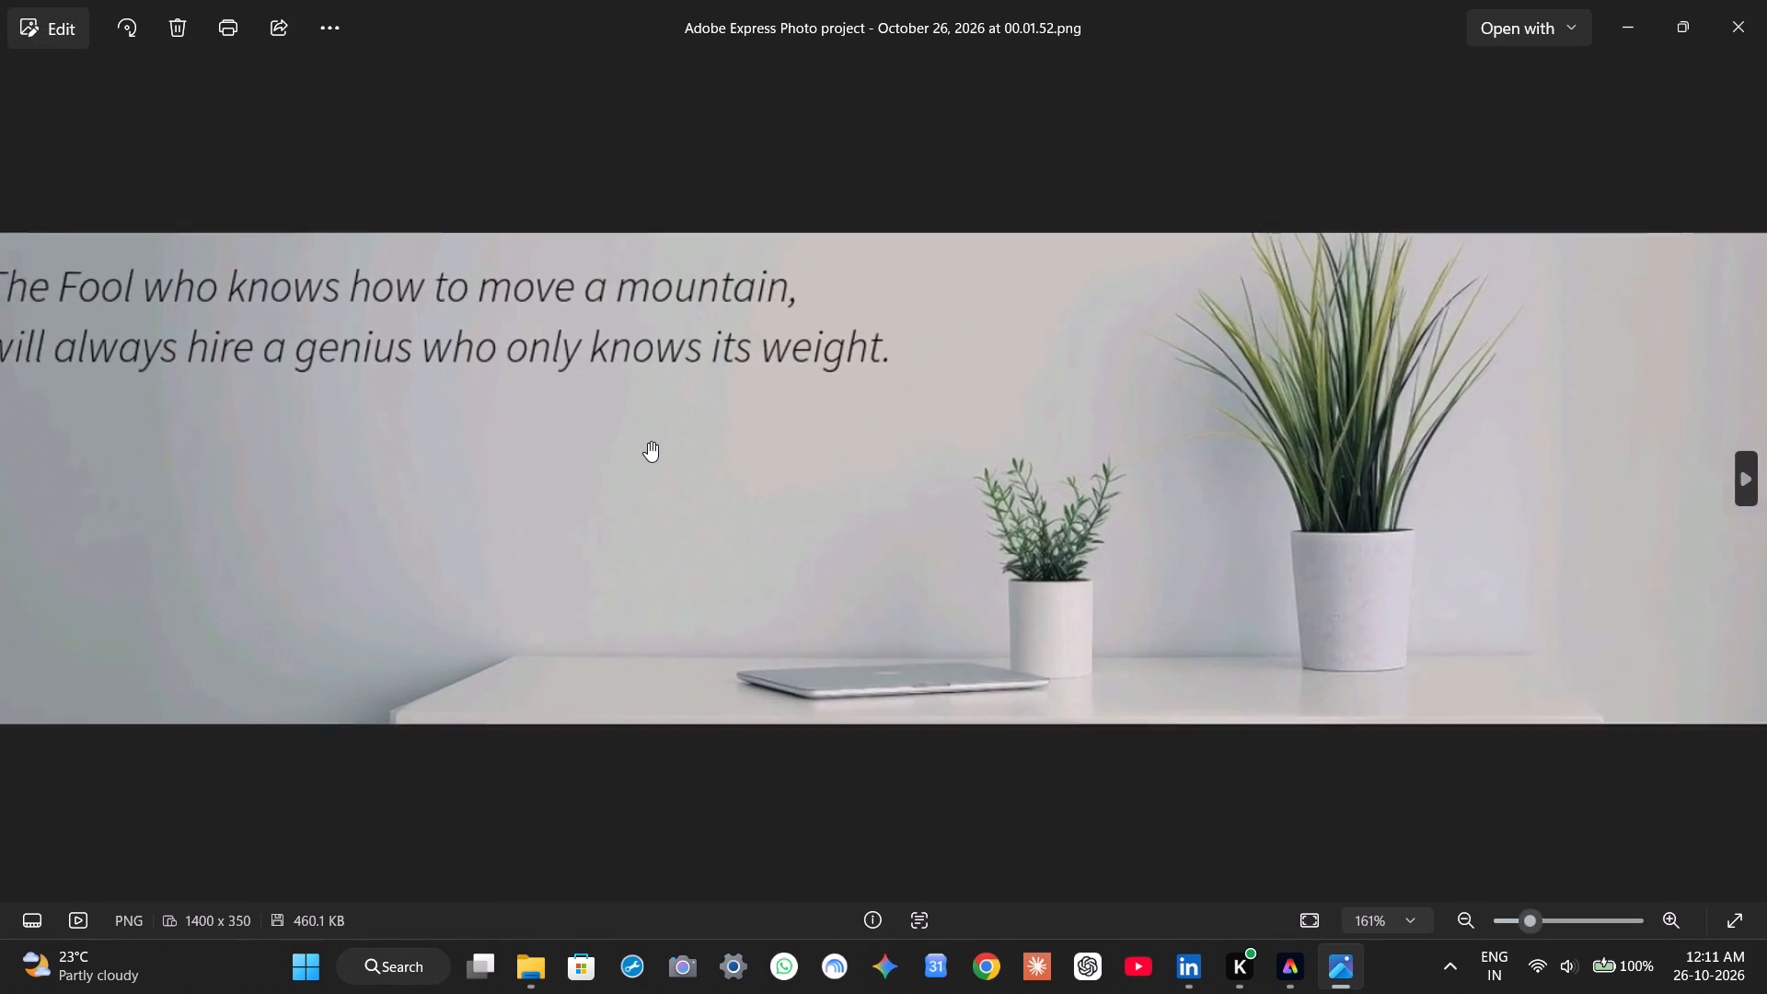
scroll(648, 442, up, 3)
drag(282, 335, 1022, 696)
scroll(965, 518, down, 13)
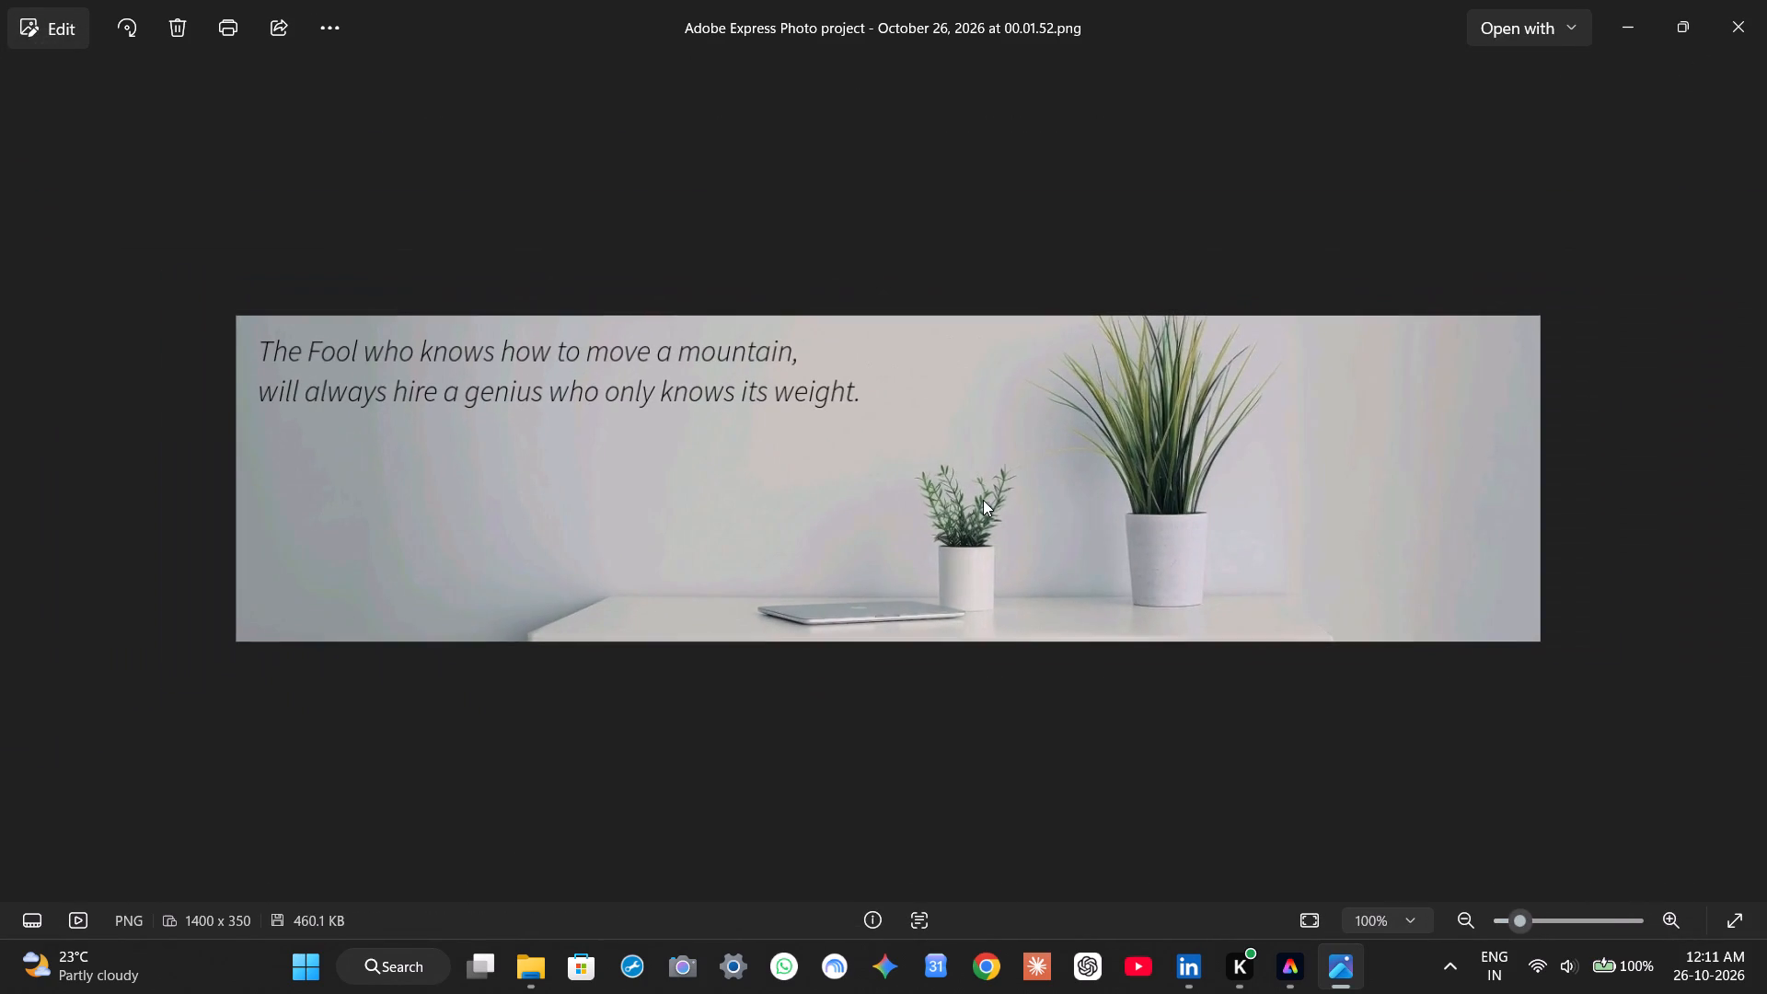
click(1766, 0)
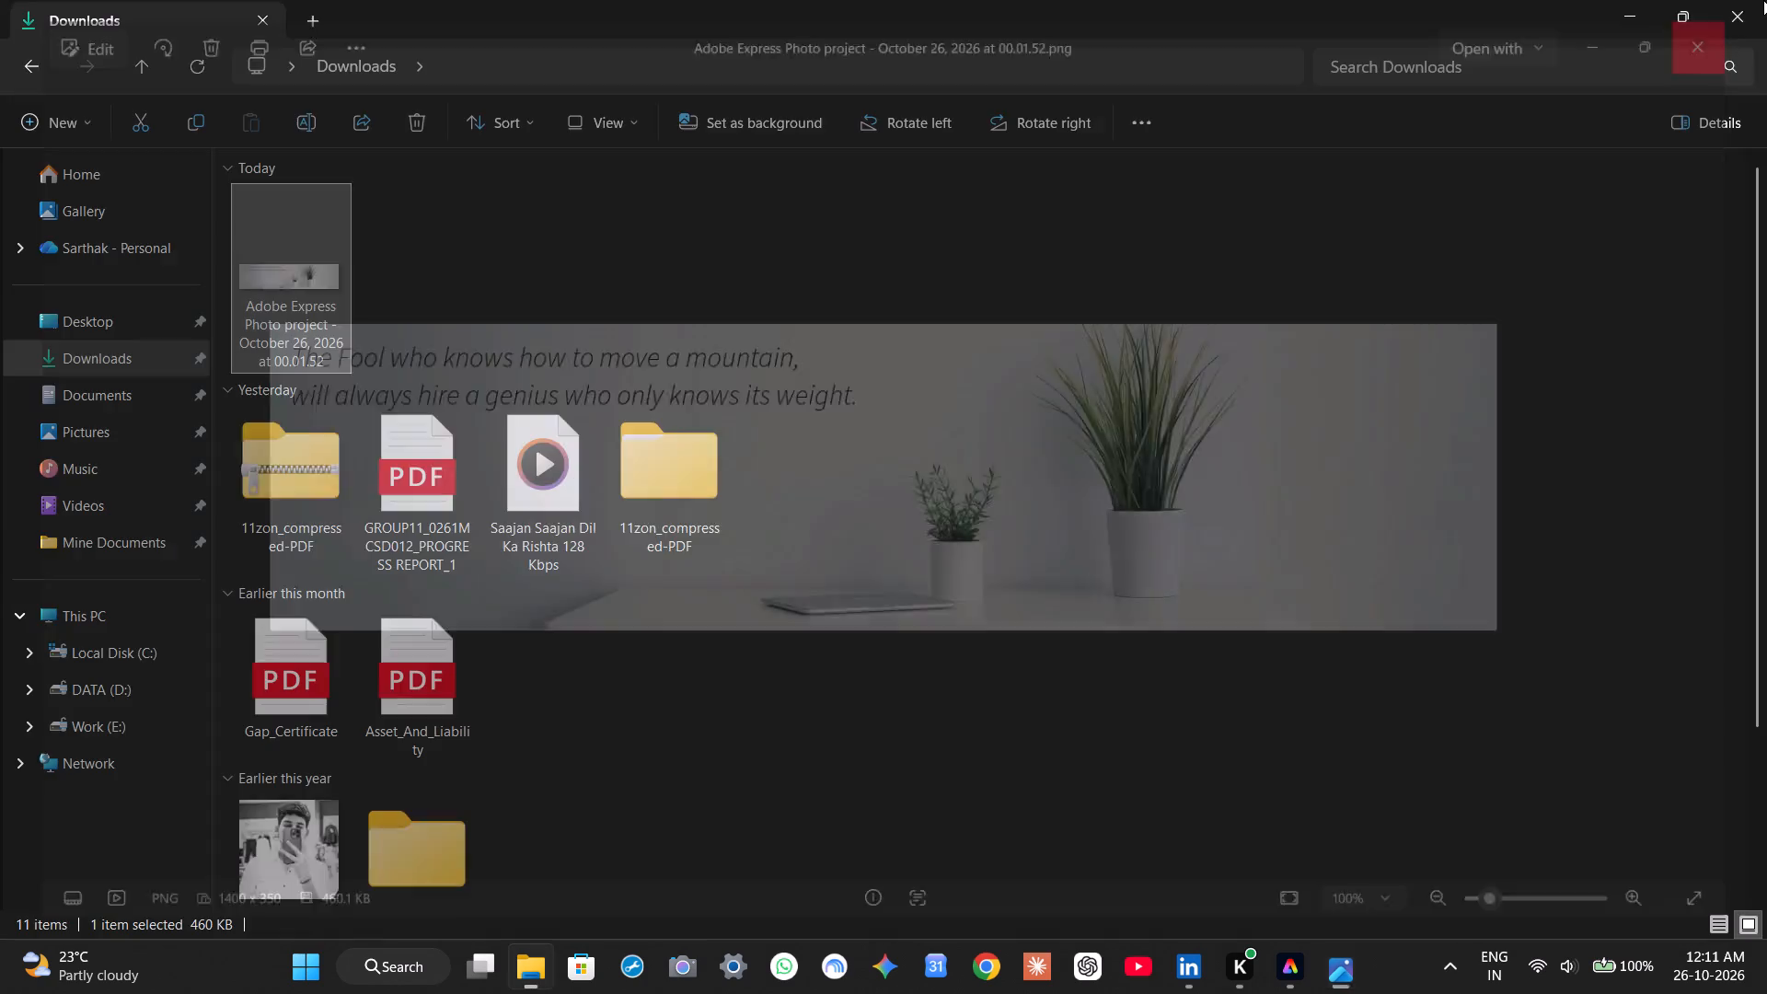
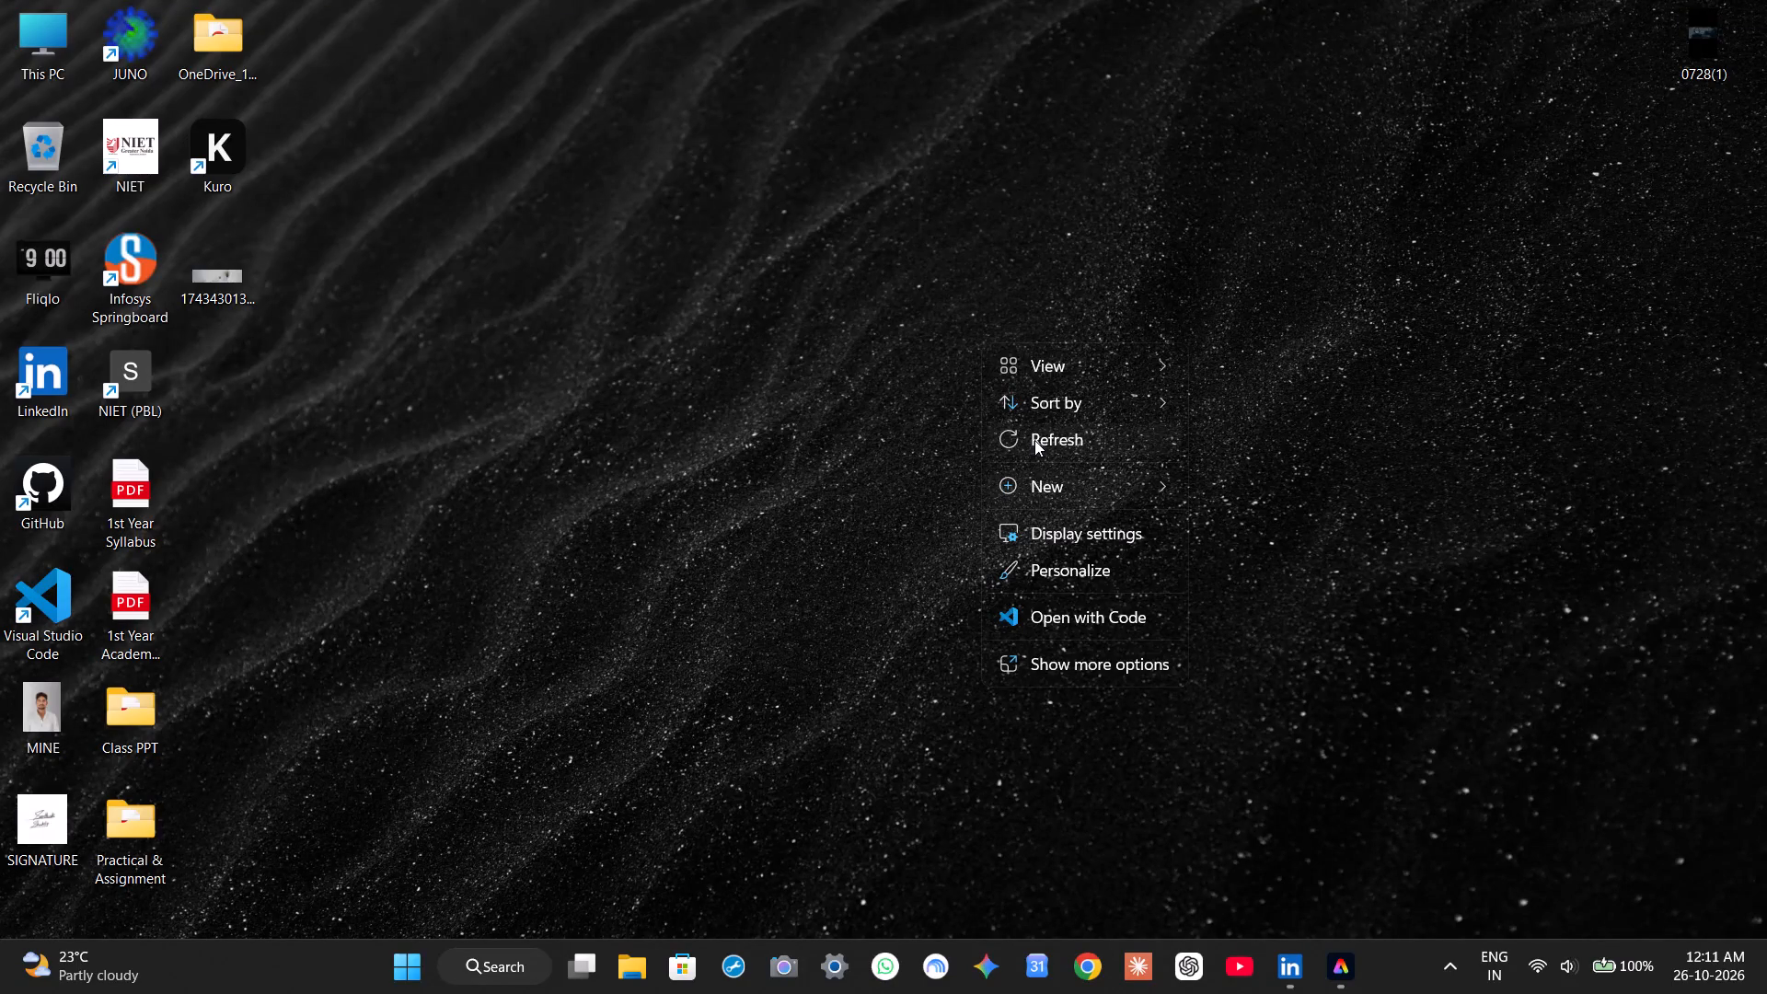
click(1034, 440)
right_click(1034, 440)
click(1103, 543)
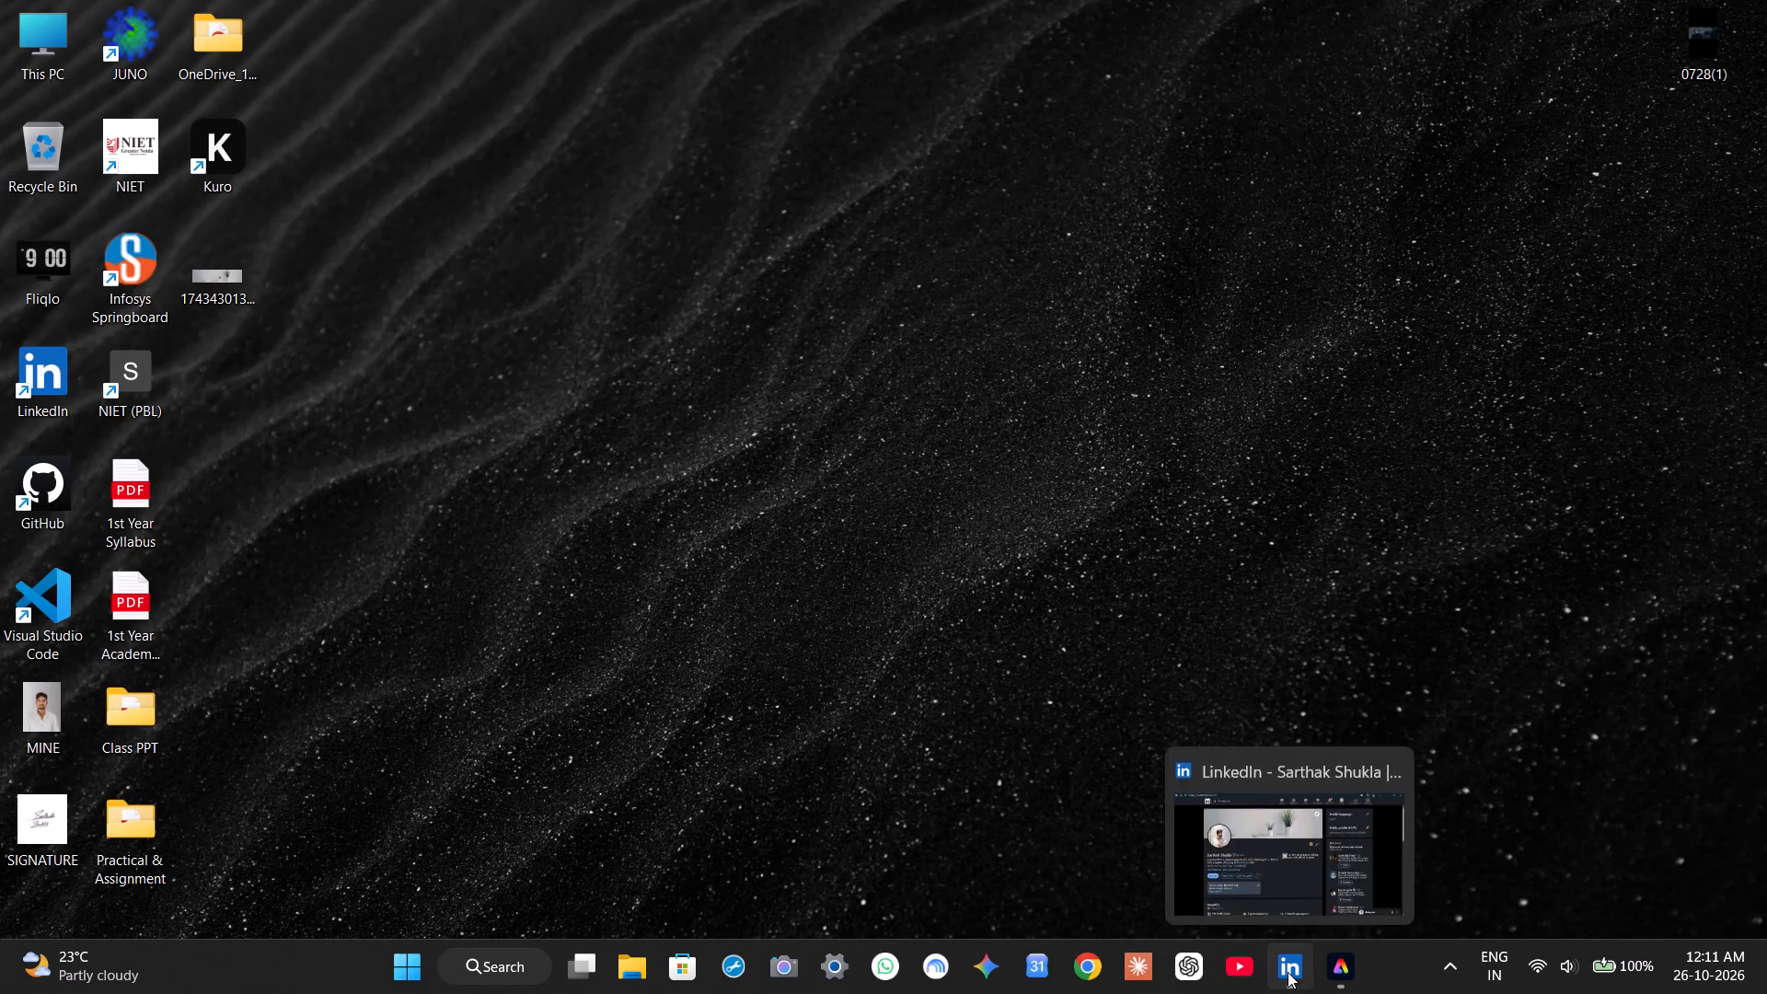
Switch to the LinkedIn profile and open the options for changing the existing cover photo.
click(1288, 972)
click(1087, 156)
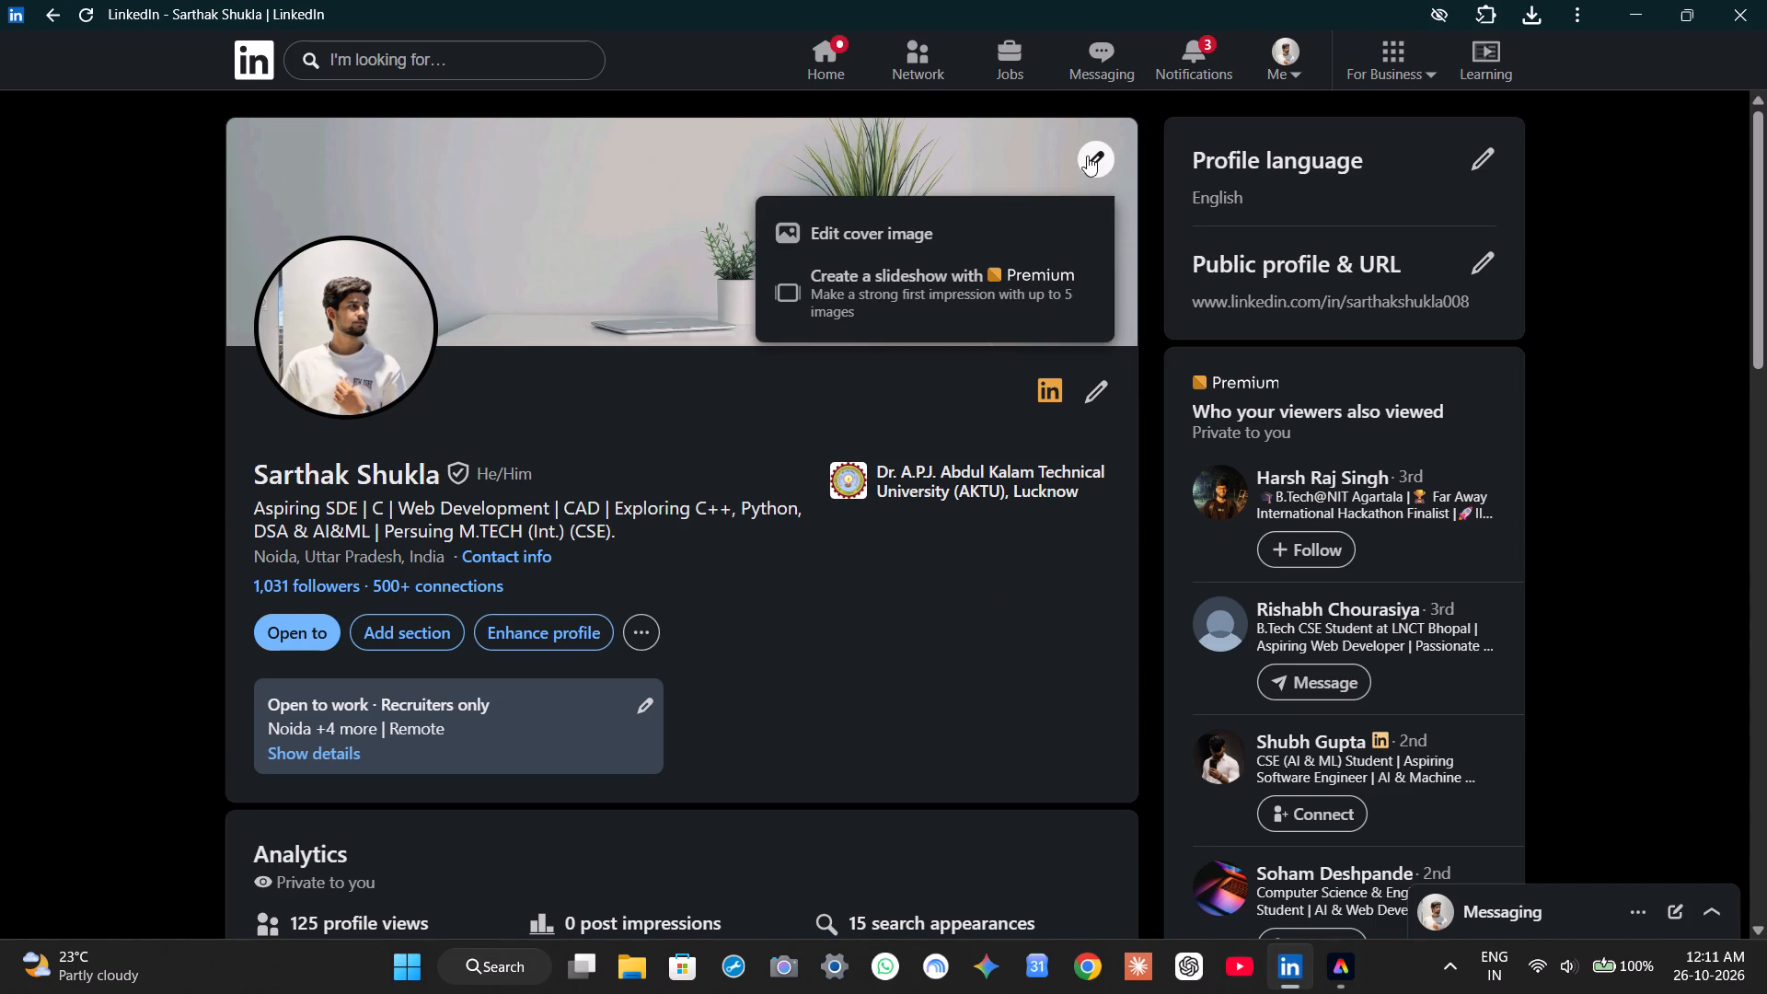
click(878, 238)
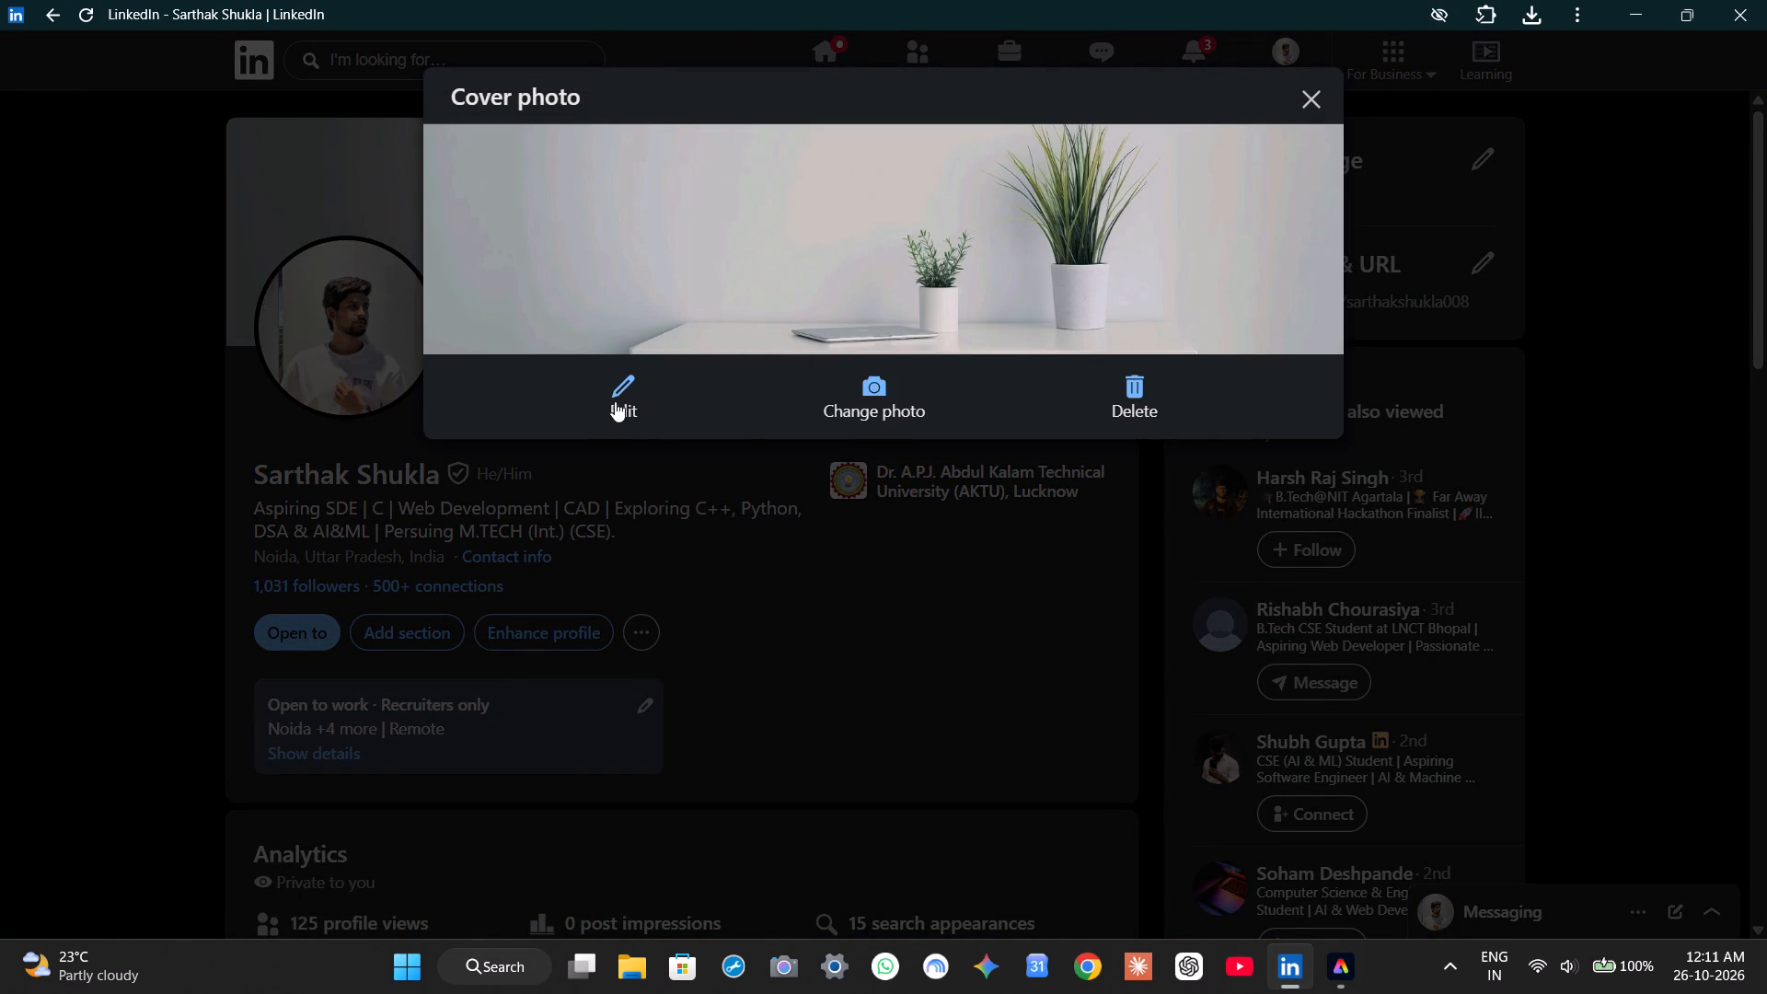
click(873, 405)
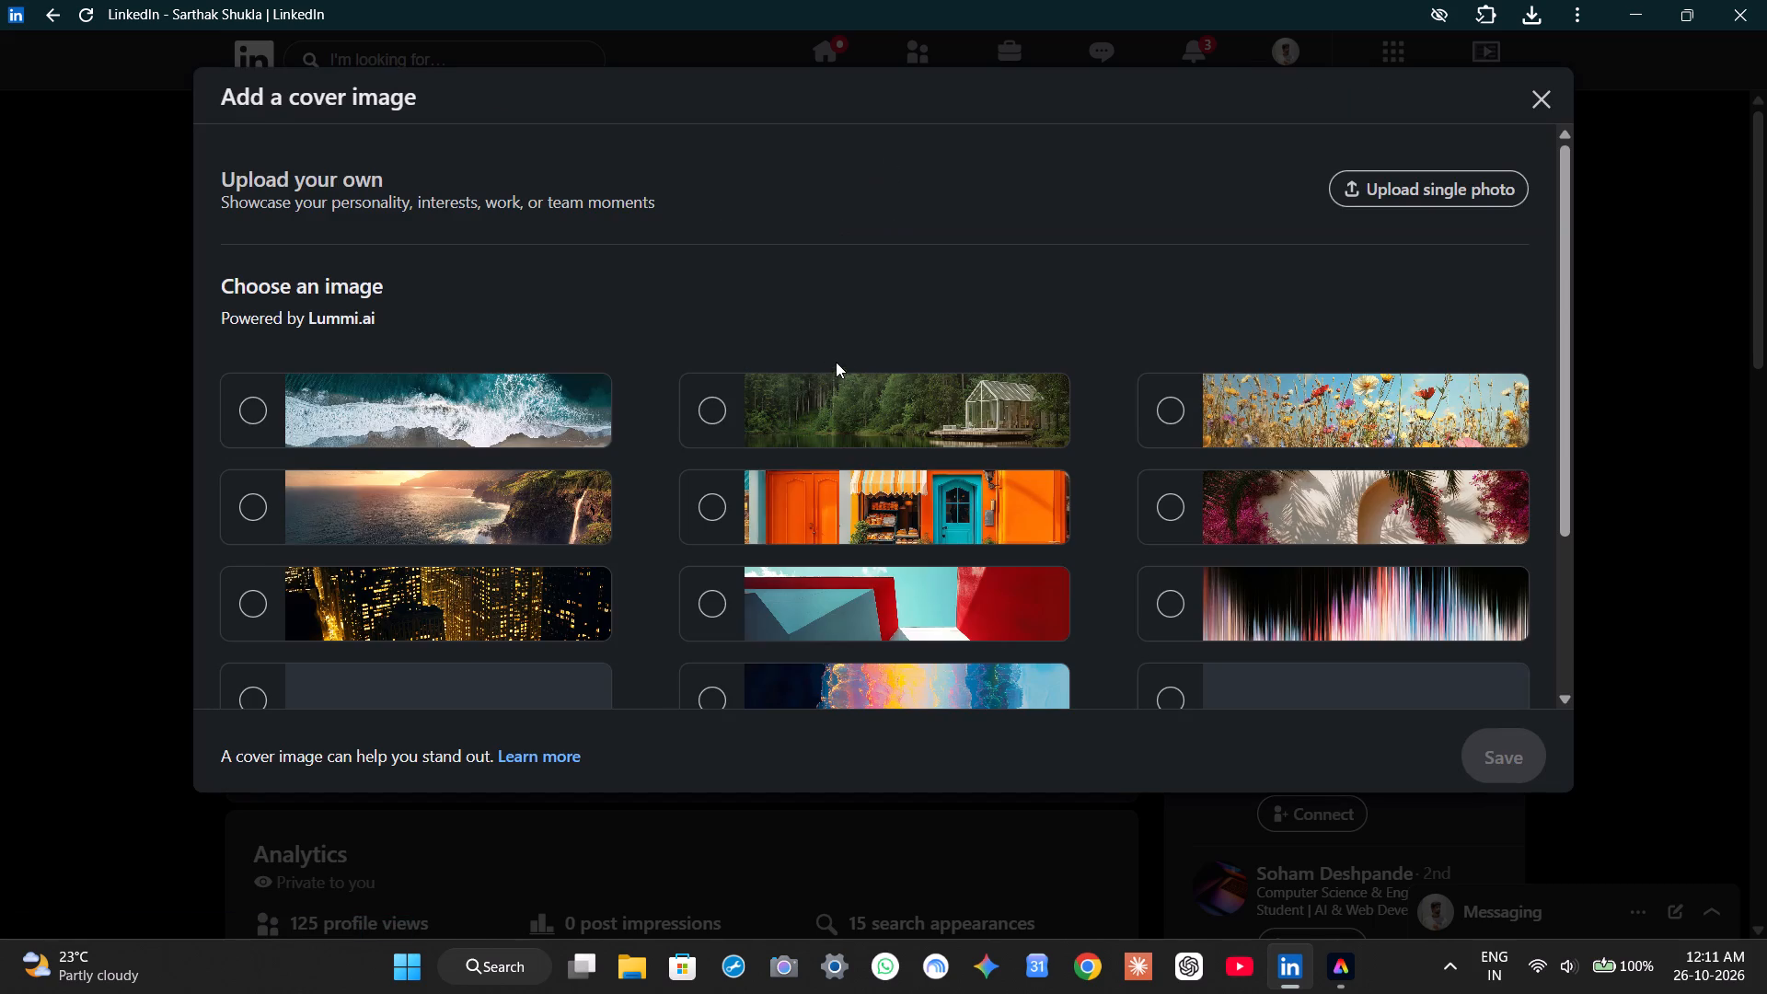
Upload the downloaded Adobe Express Photo project PNG from the Downloads folder as the new cover image.
scroll(765, 432, down, 16)
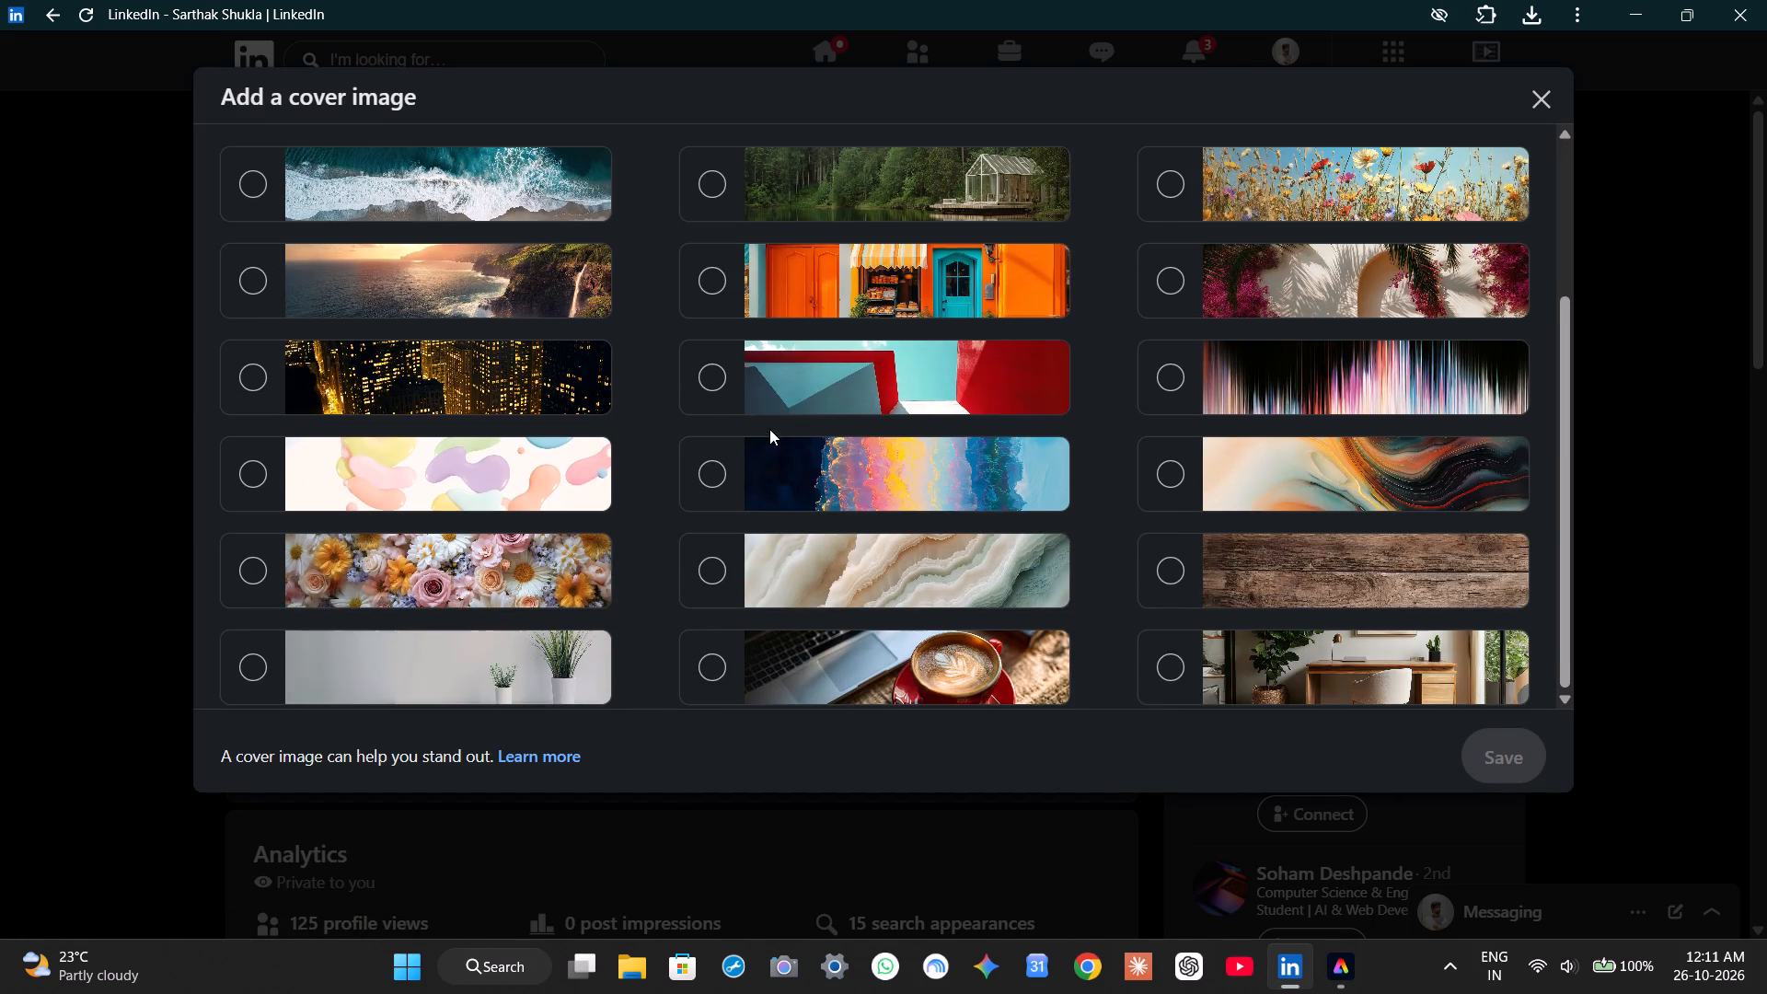
scroll(769, 429, up, 4)
scroll(769, 430, down, 5)
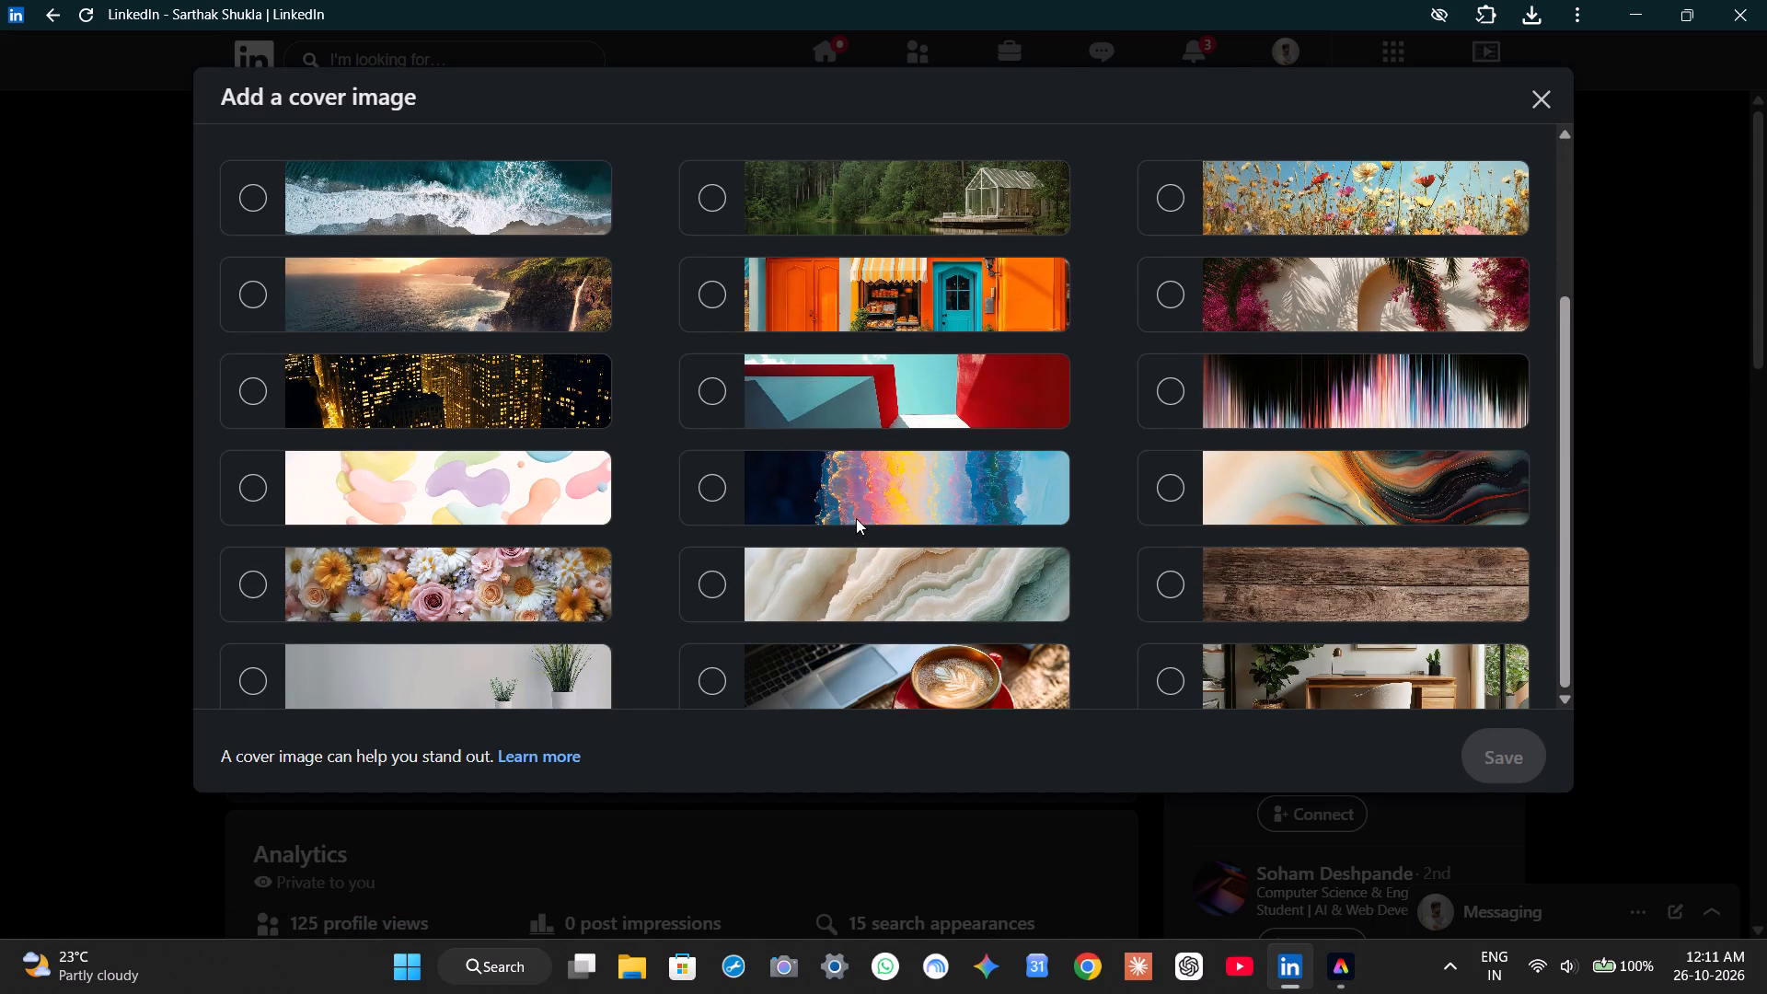
scroll(852, 503, down, 1)
scroll(852, 503, up, 7)
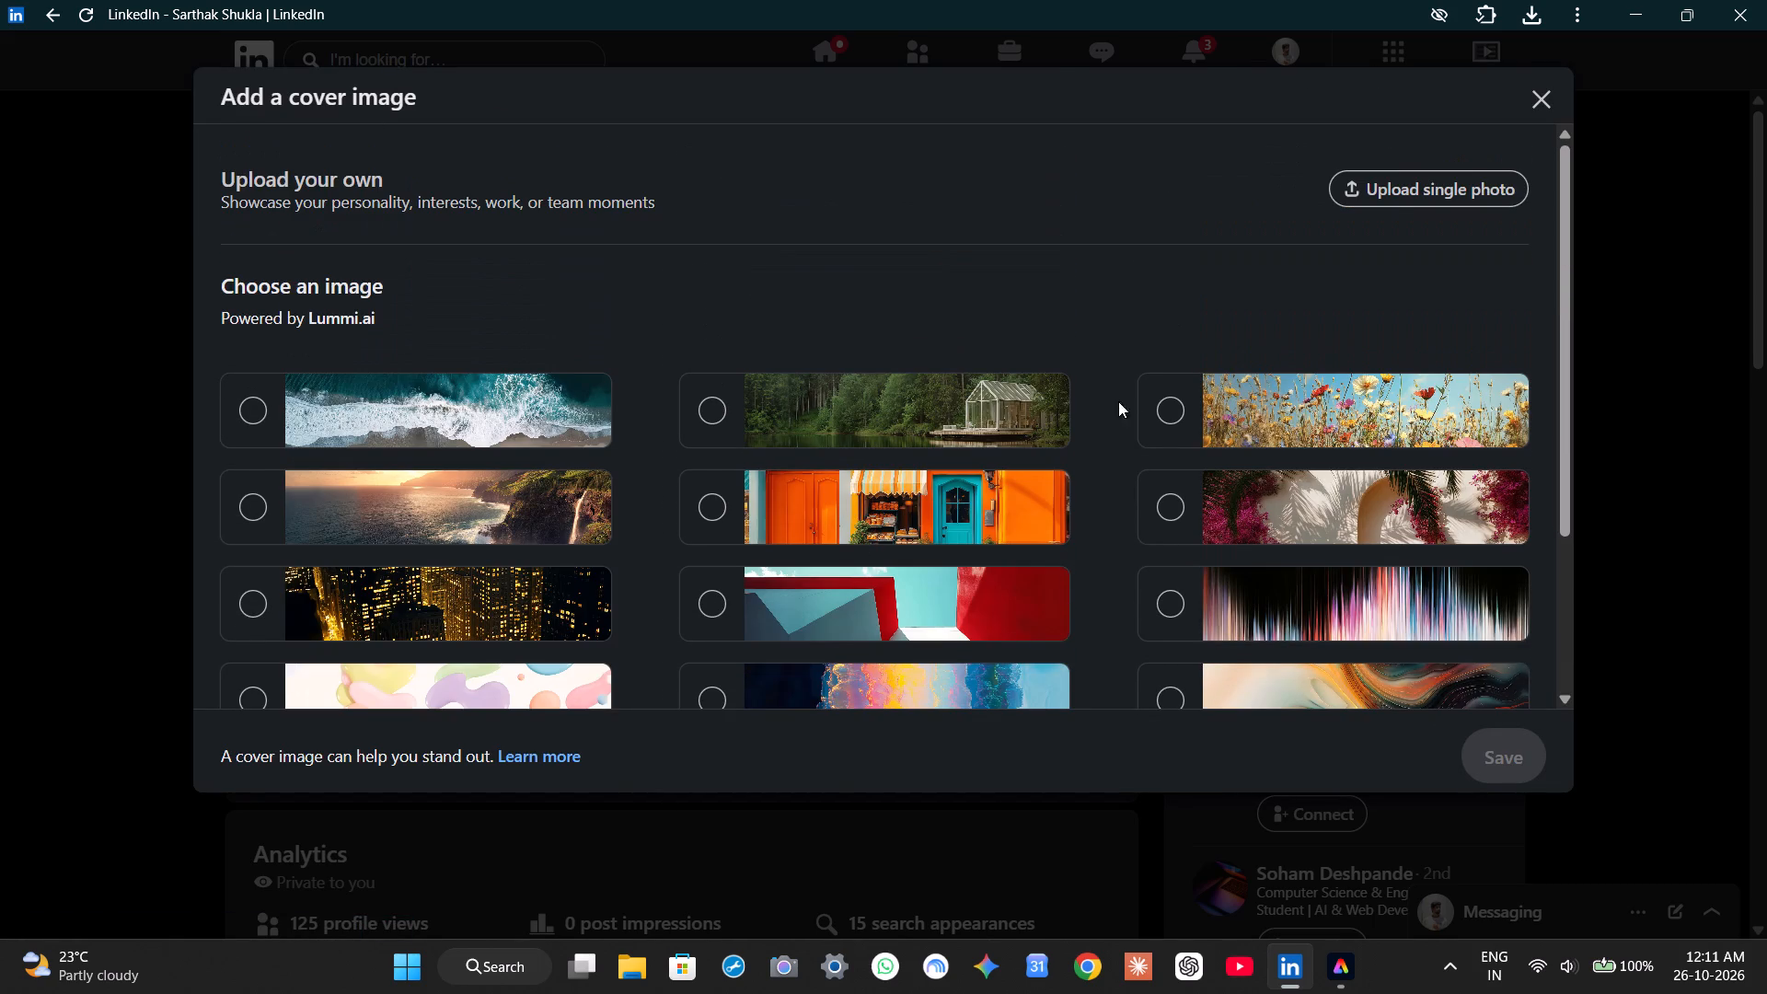
click(1415, 192)
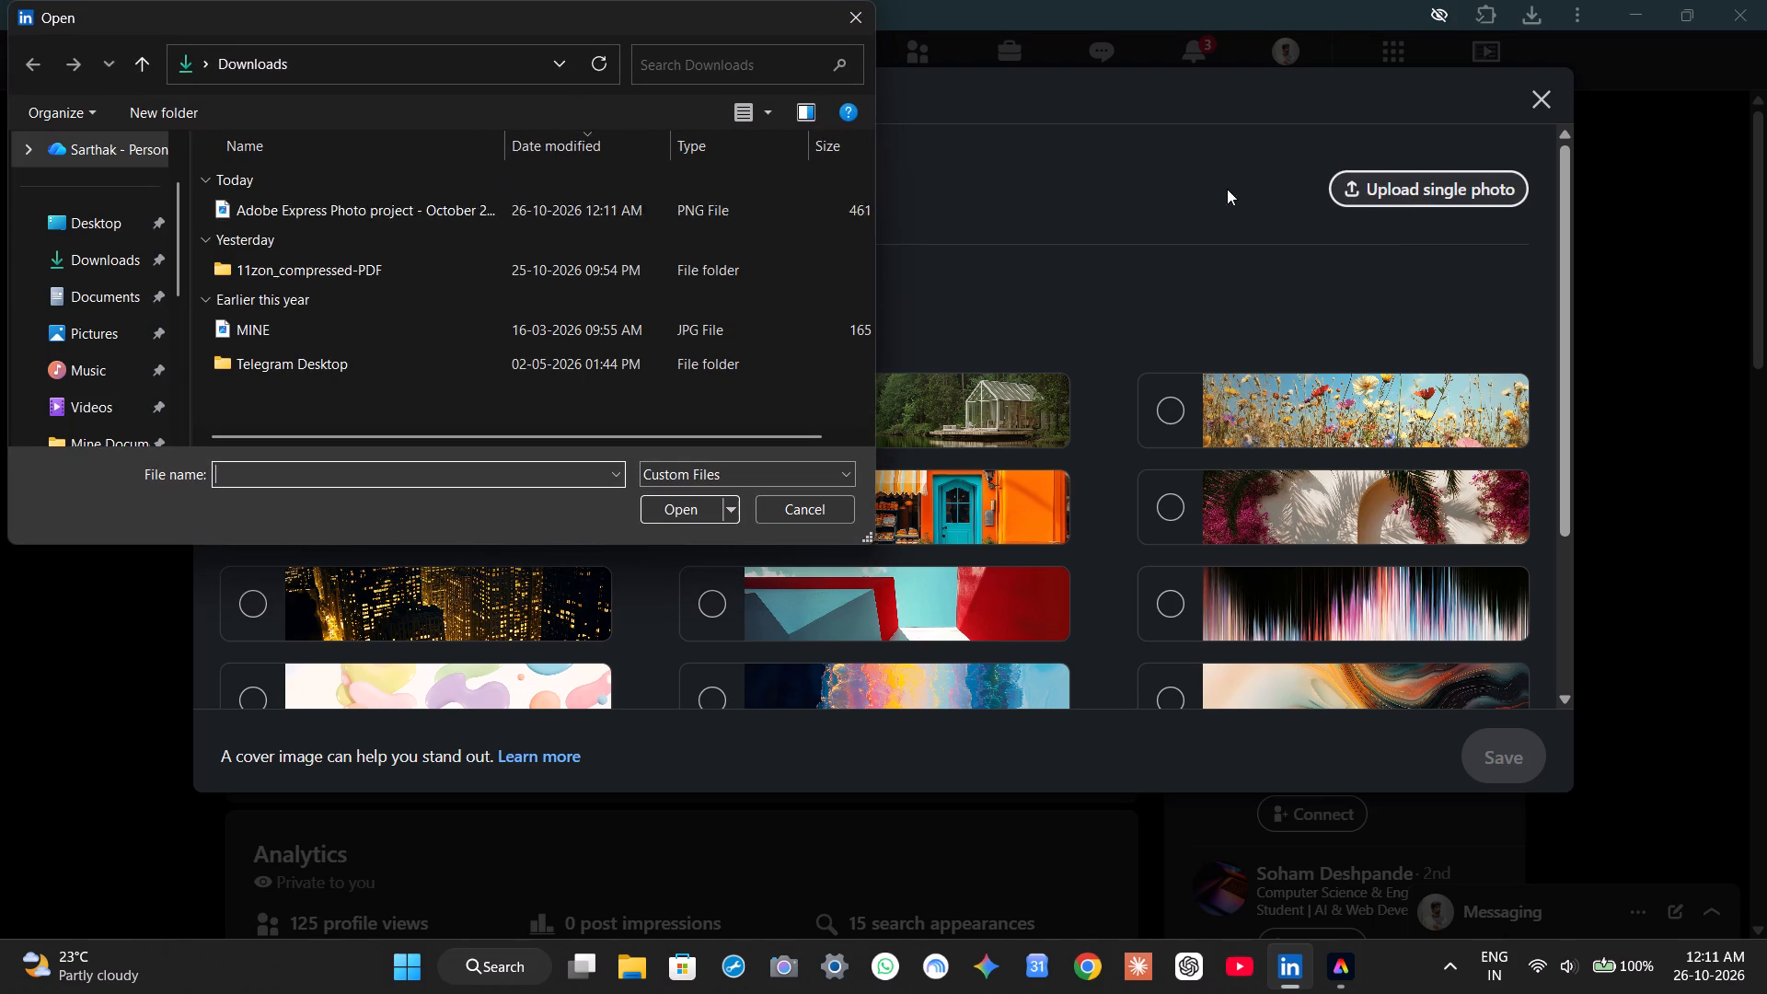
click(260, 206)
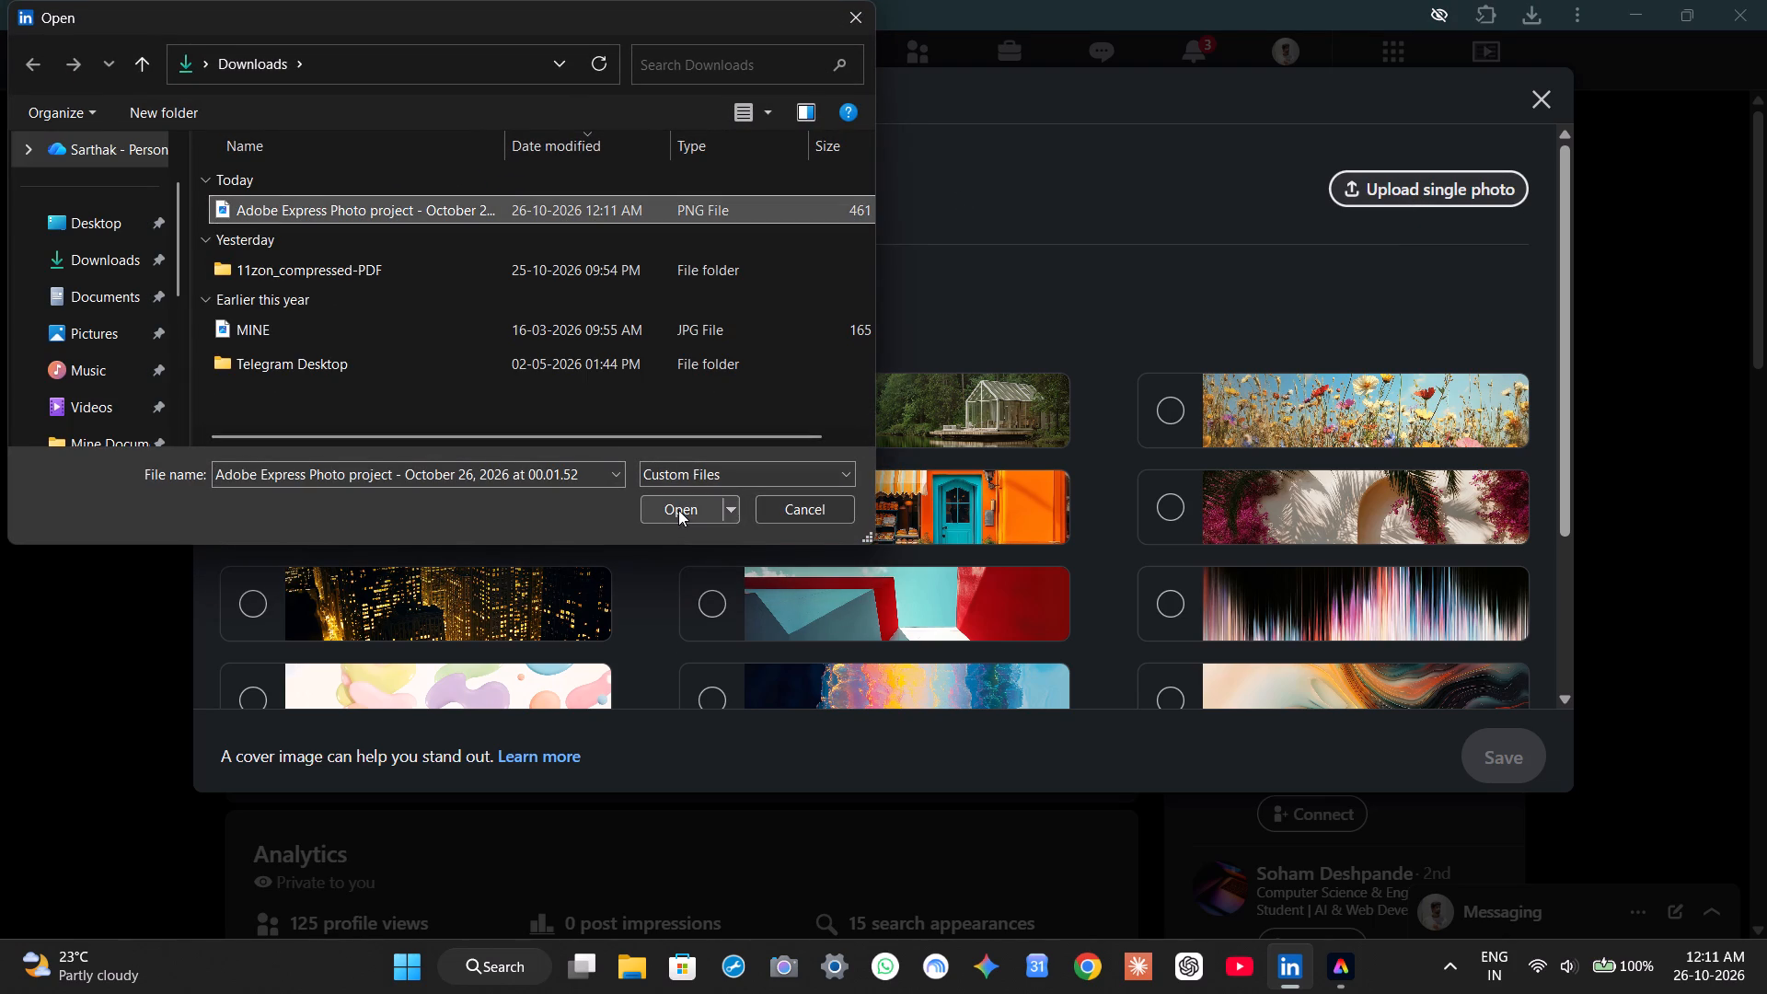
click(678, 510)
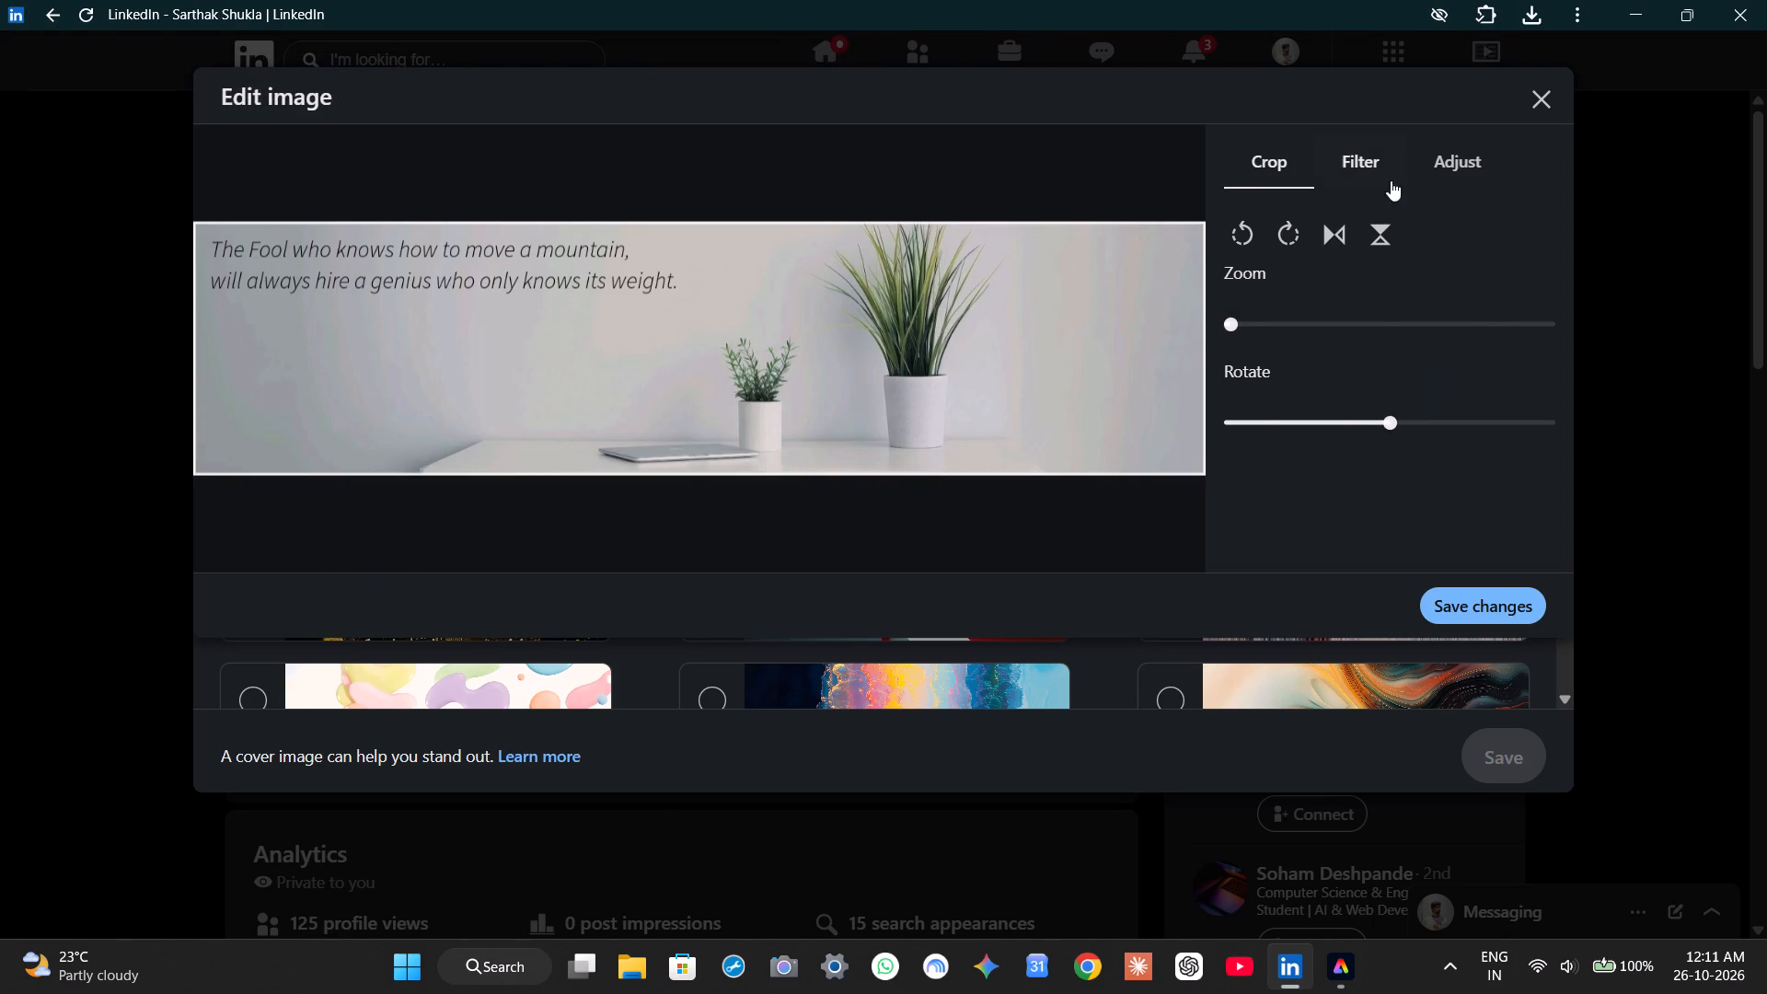
Look at the uploaded cover's filter options and its brightness, contrast, saturation and vignette adjustments.
click(1364, 168)
click(1437, 173)
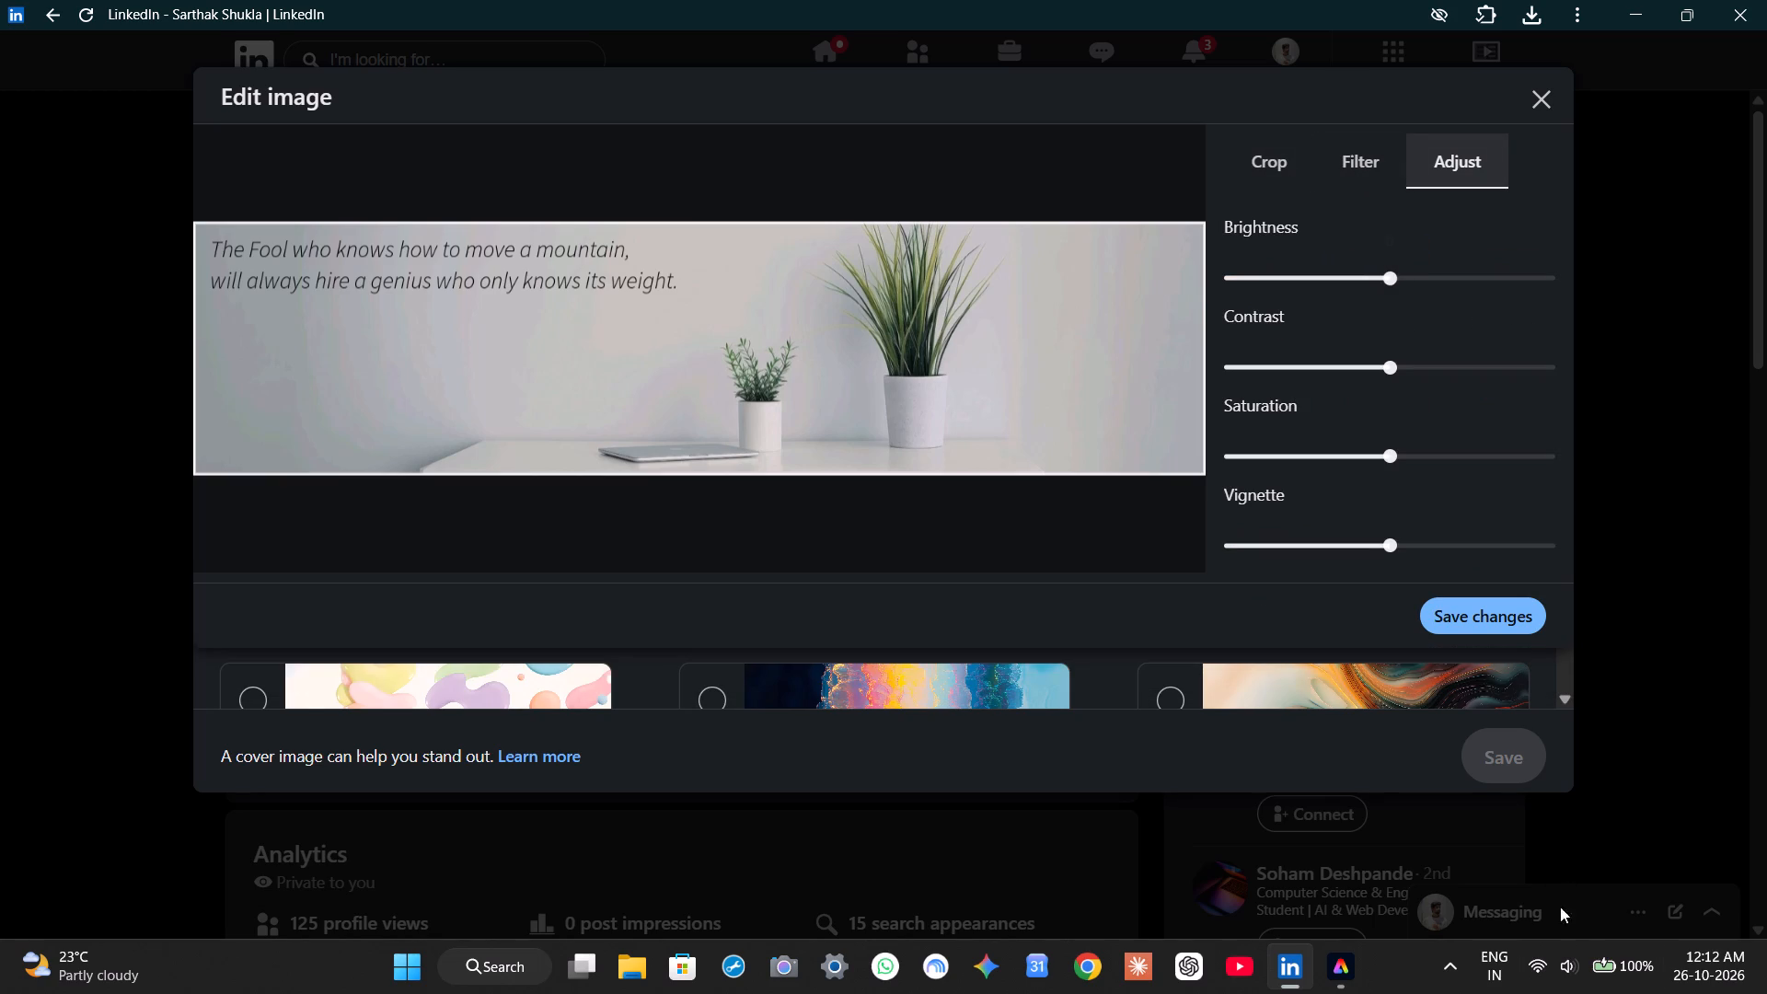
Raise the computer's display brightness in the Windows quick settings.
click(1568, 945)
drag(1532, 759, 1645, 782)
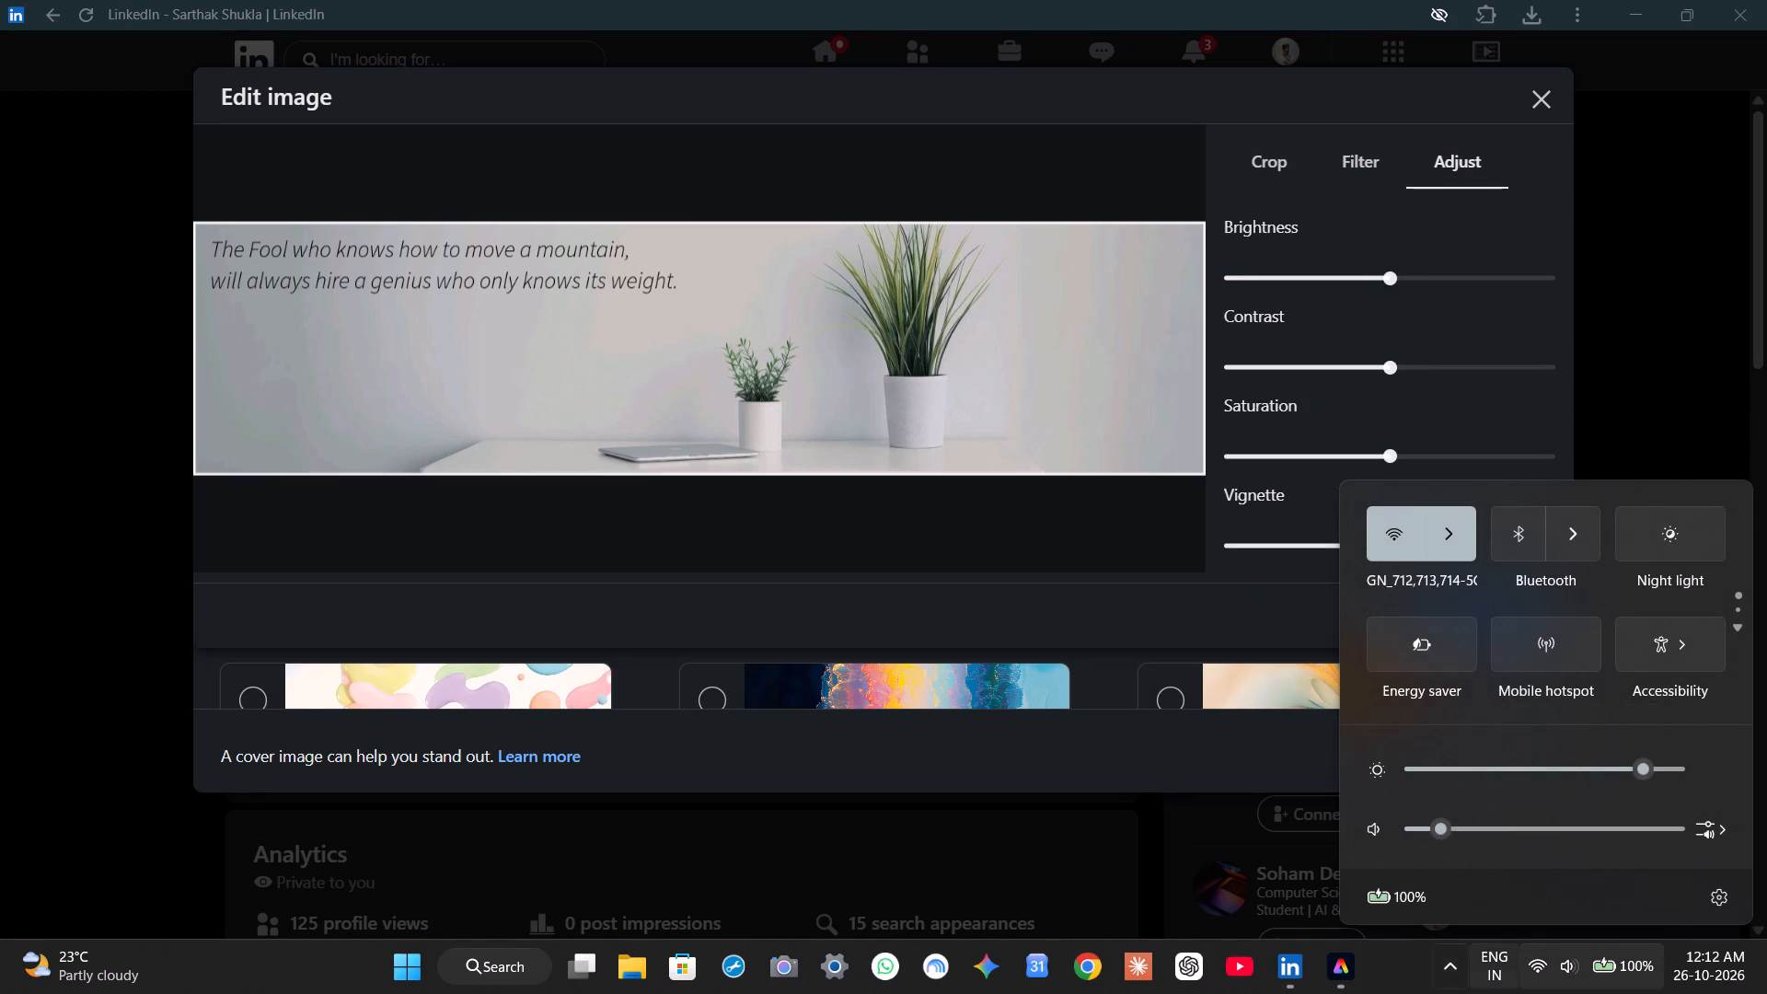
click(1407, 967)
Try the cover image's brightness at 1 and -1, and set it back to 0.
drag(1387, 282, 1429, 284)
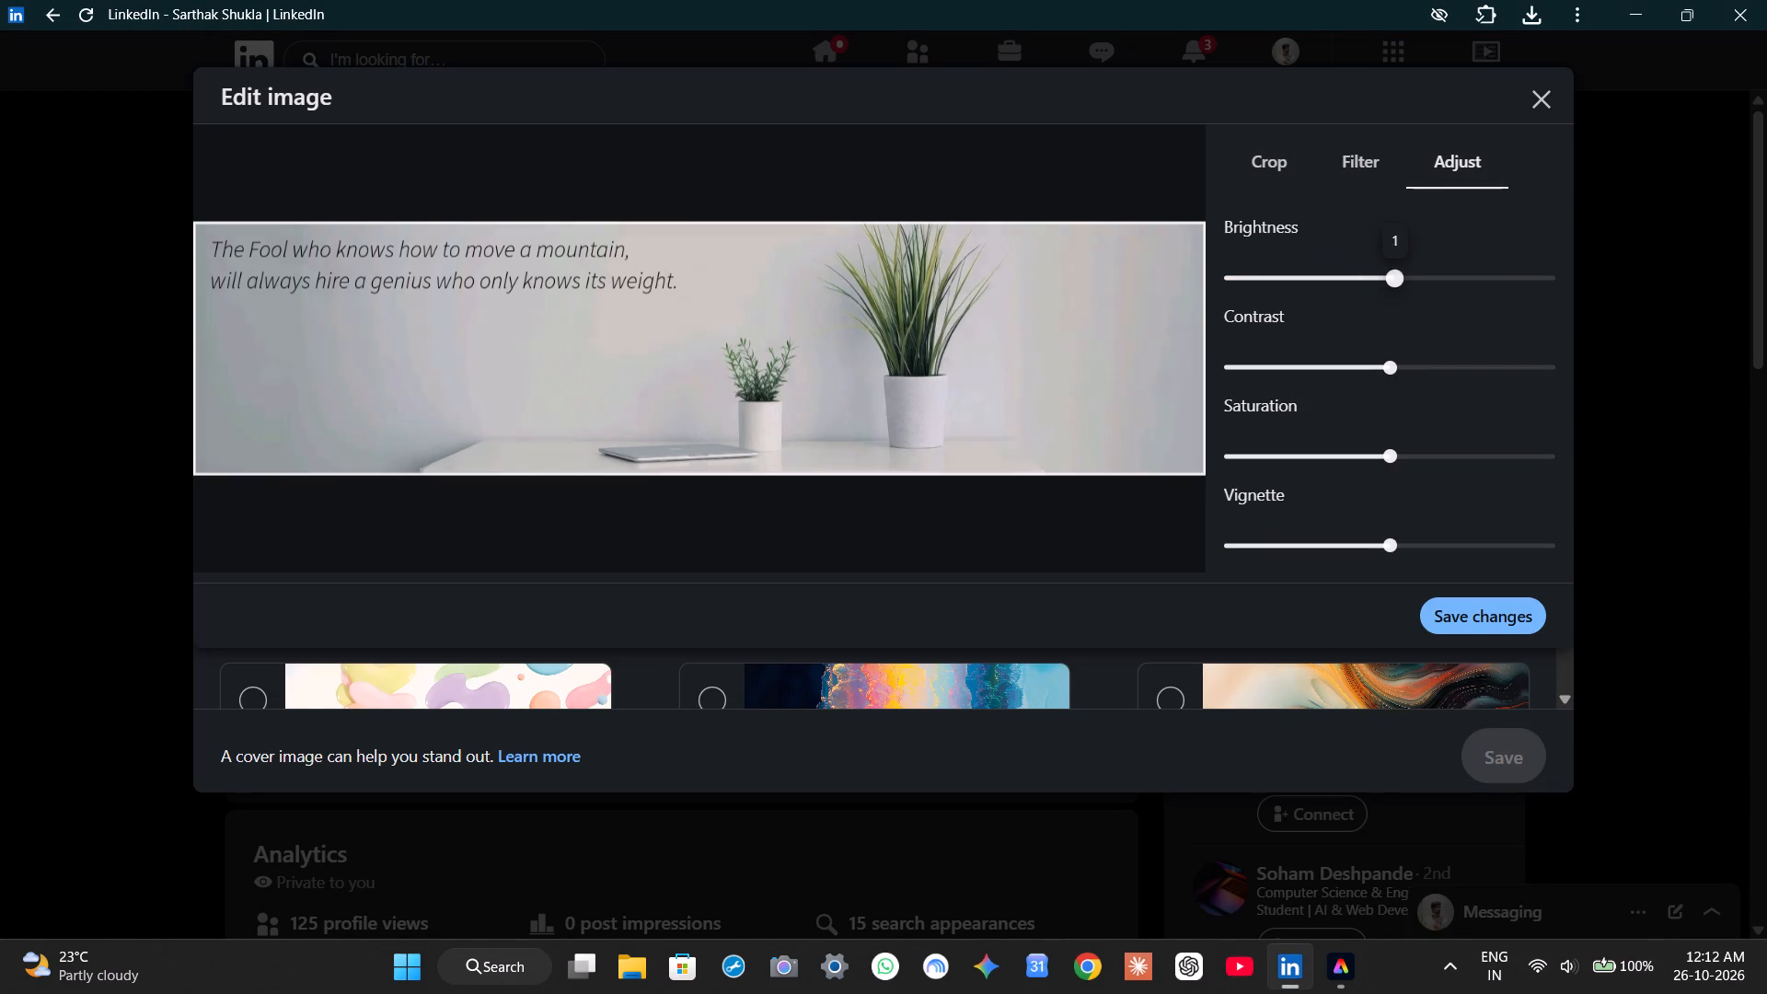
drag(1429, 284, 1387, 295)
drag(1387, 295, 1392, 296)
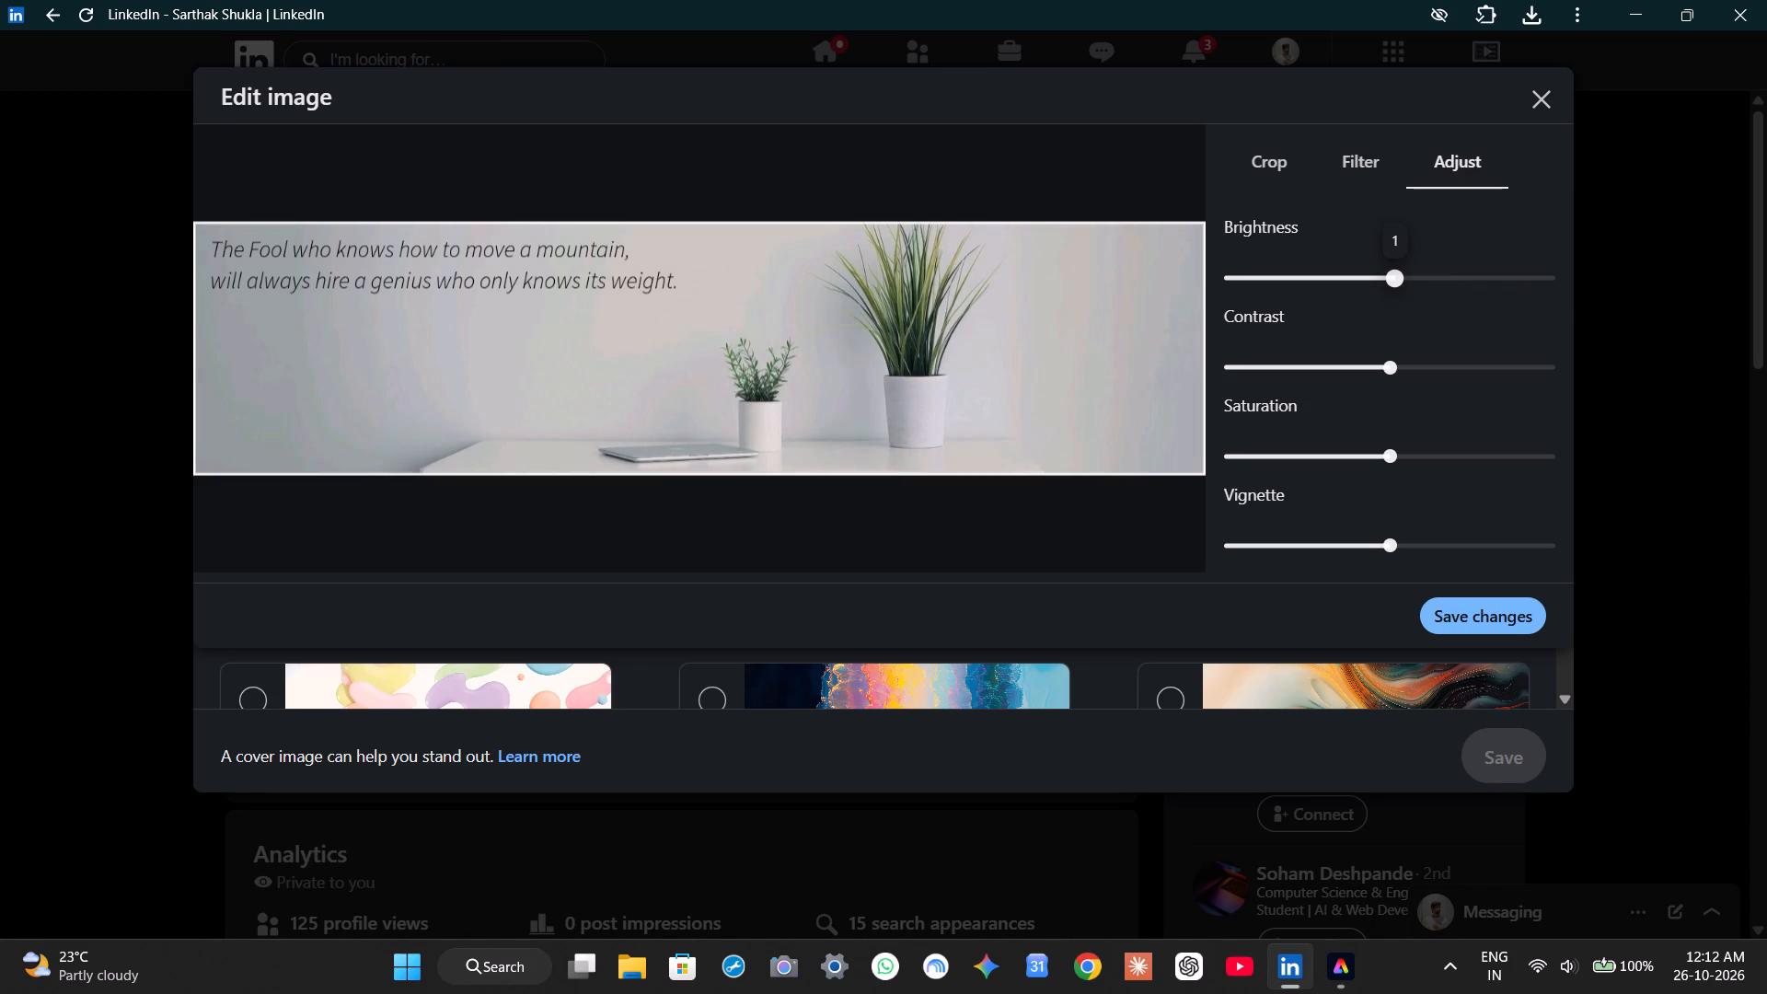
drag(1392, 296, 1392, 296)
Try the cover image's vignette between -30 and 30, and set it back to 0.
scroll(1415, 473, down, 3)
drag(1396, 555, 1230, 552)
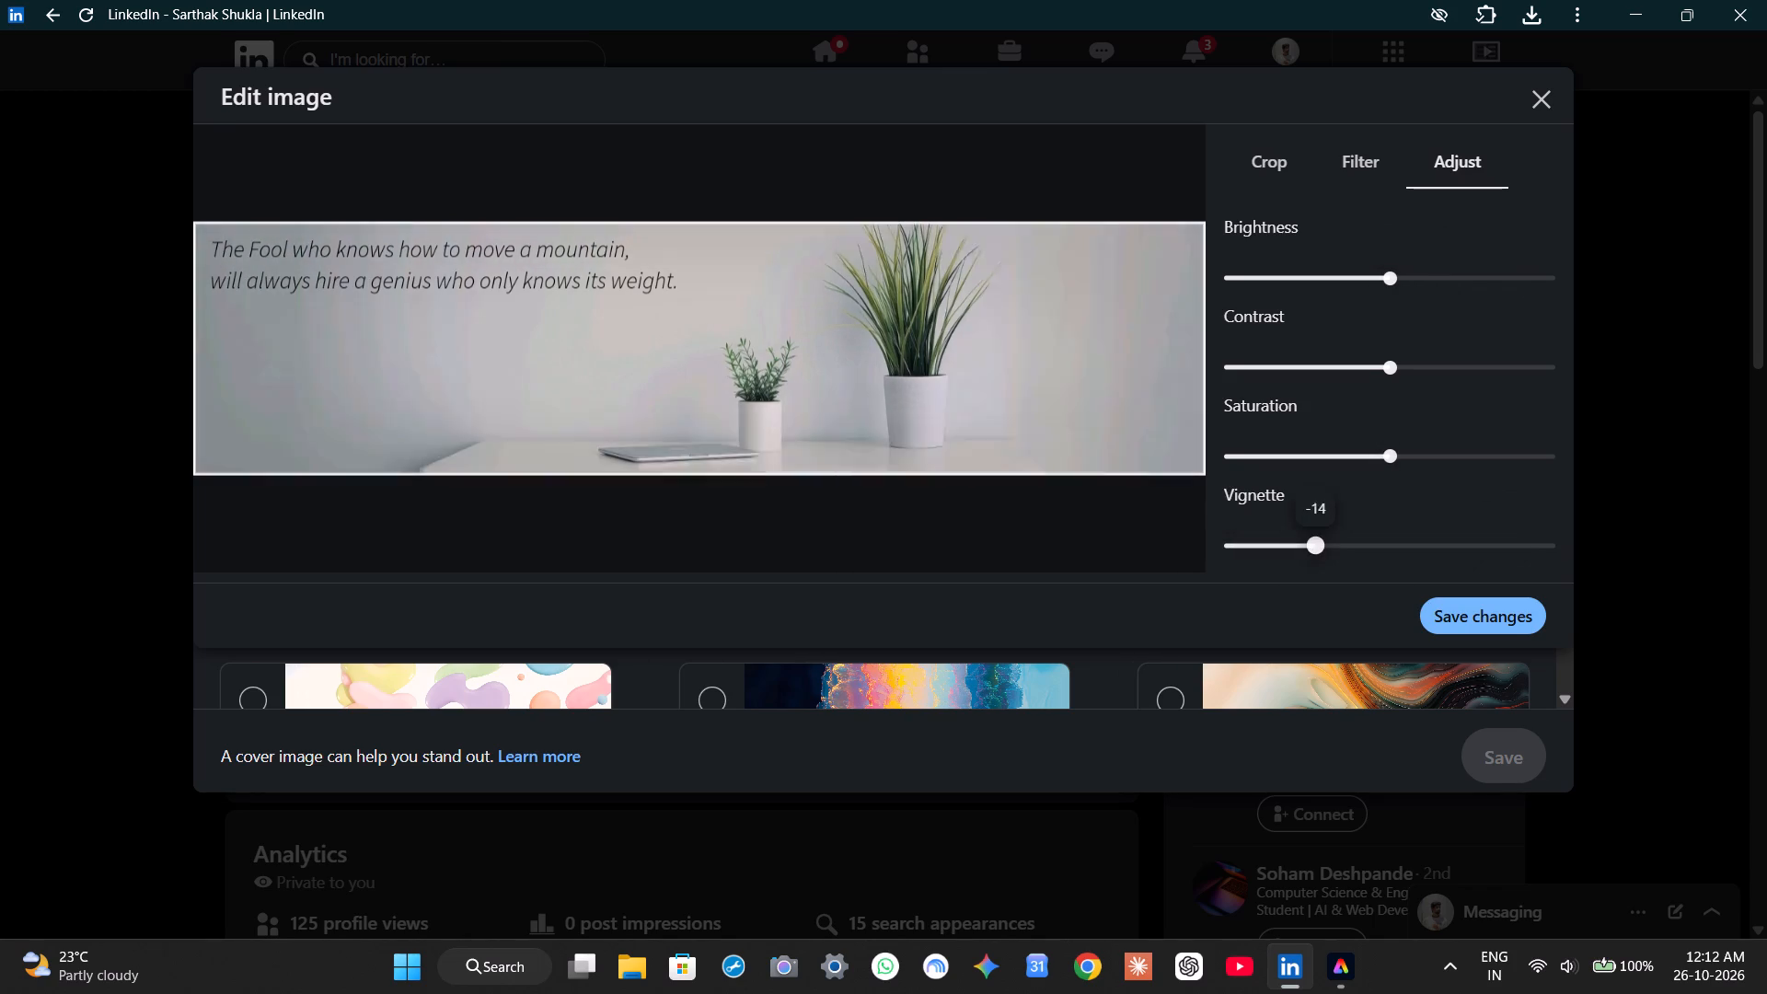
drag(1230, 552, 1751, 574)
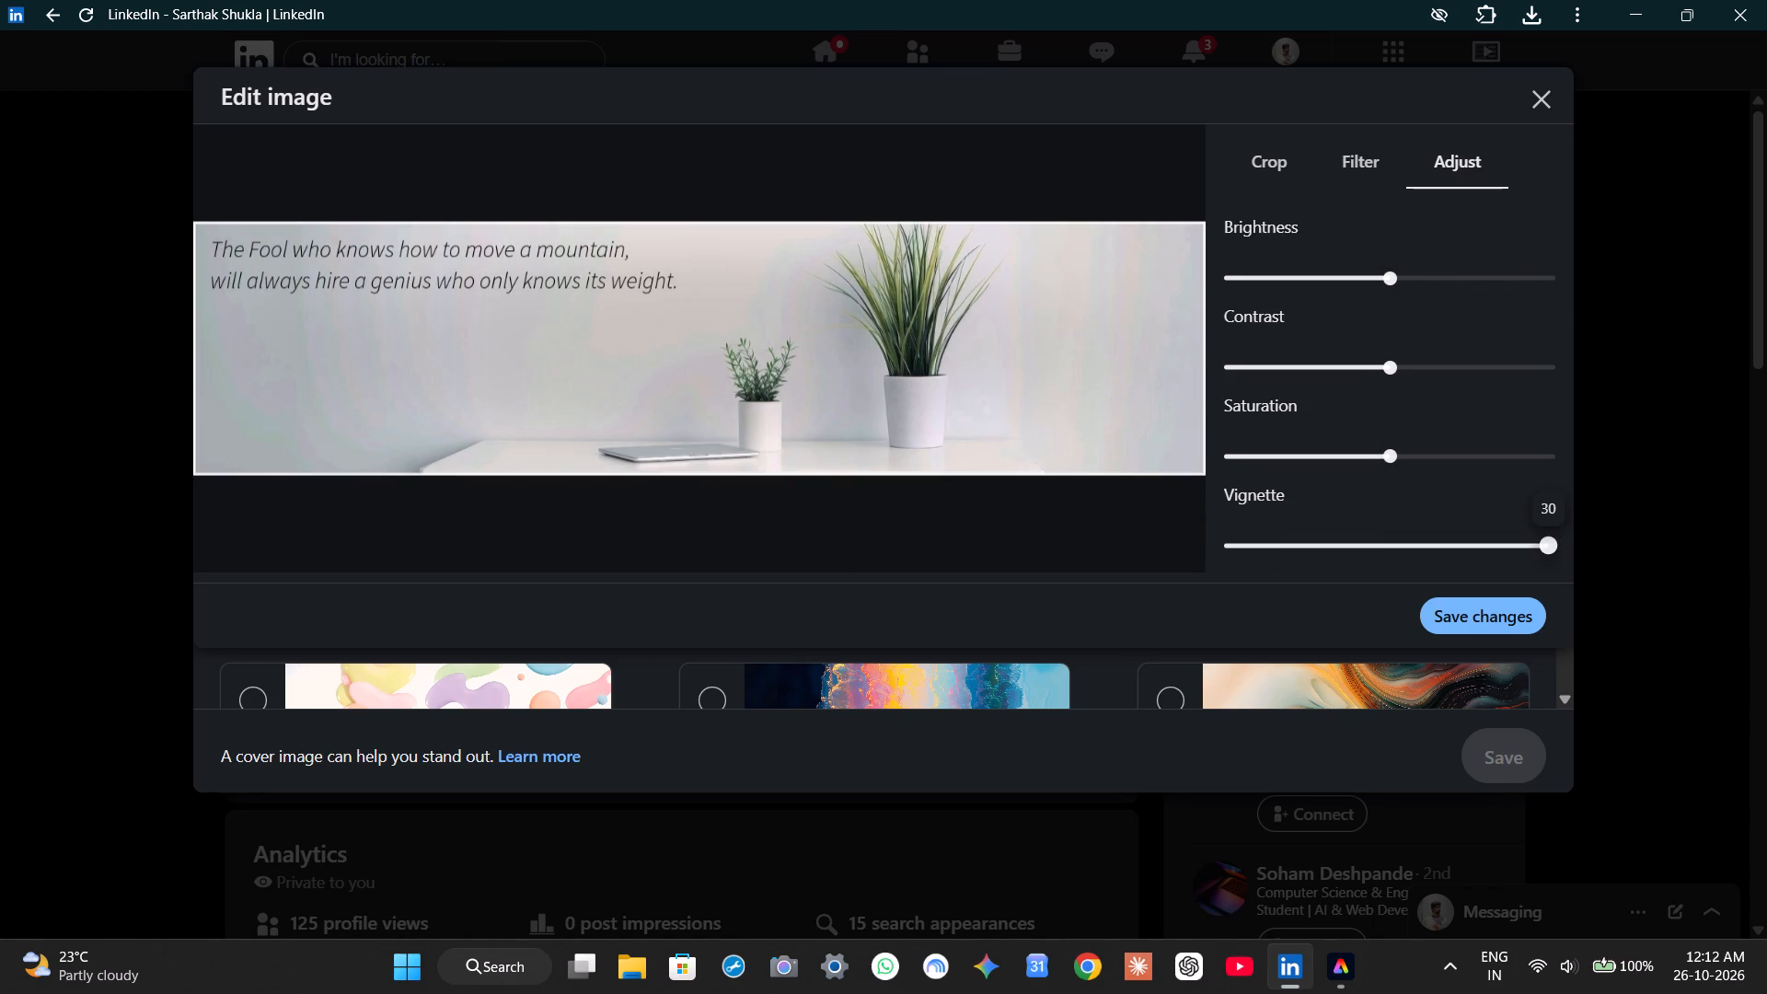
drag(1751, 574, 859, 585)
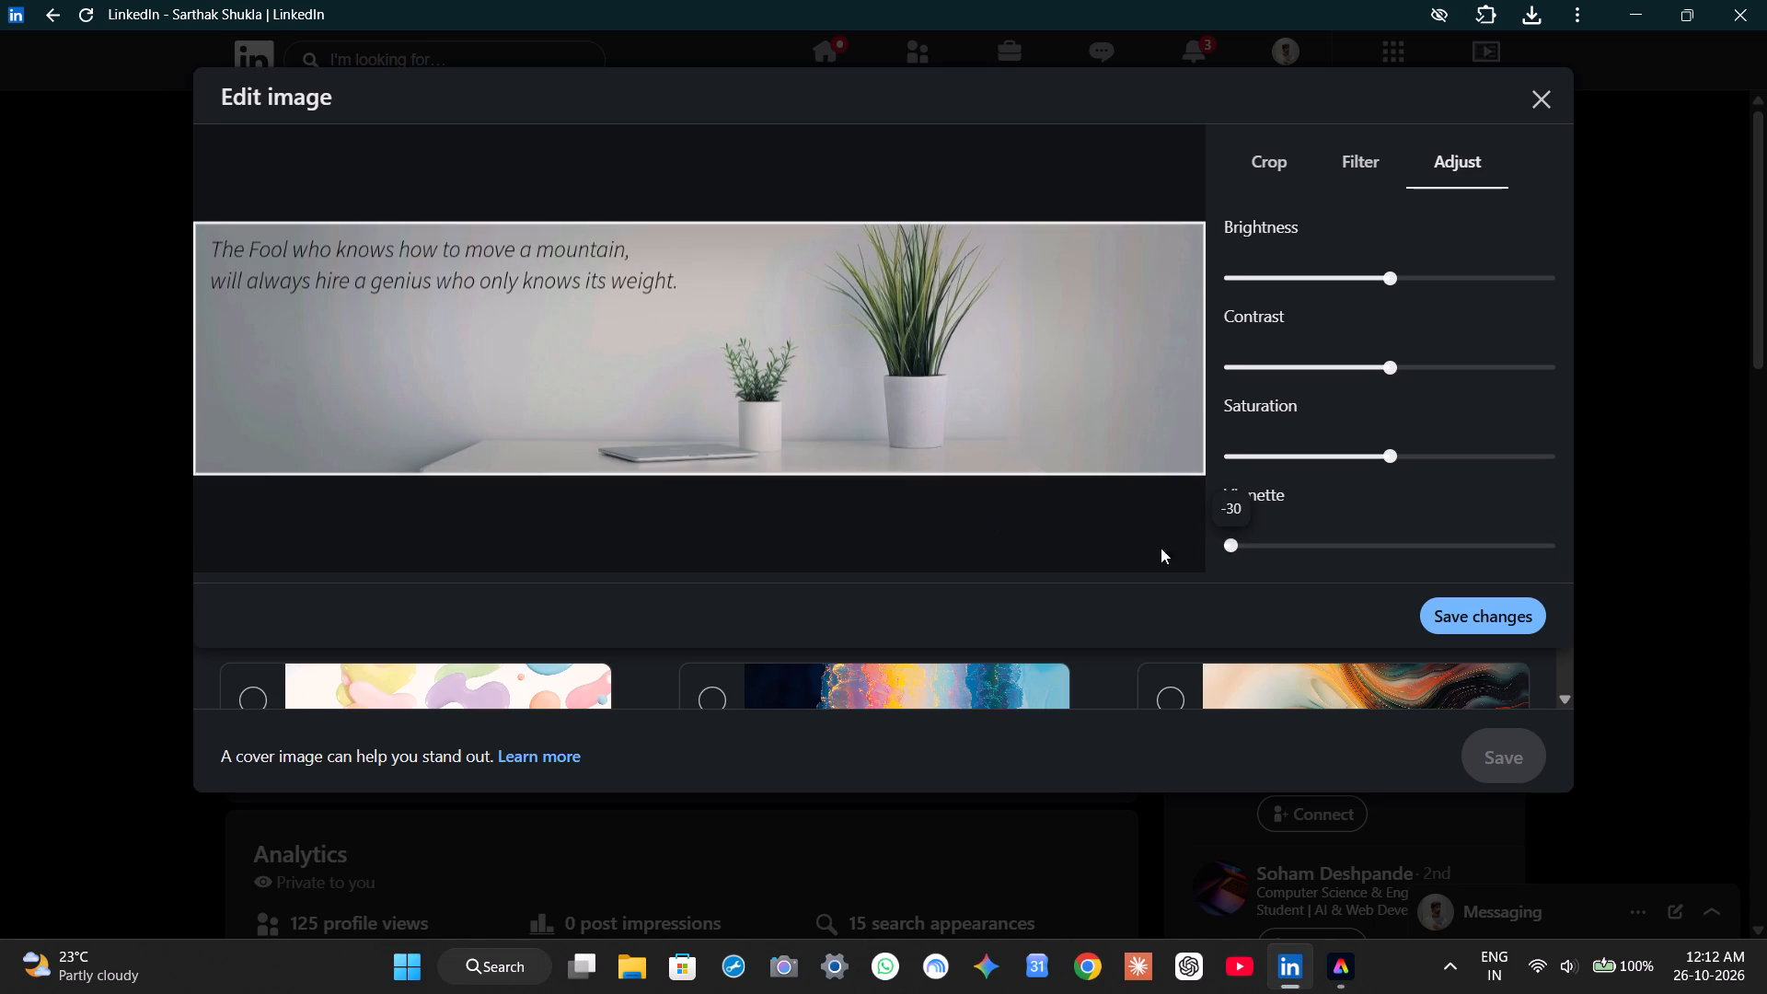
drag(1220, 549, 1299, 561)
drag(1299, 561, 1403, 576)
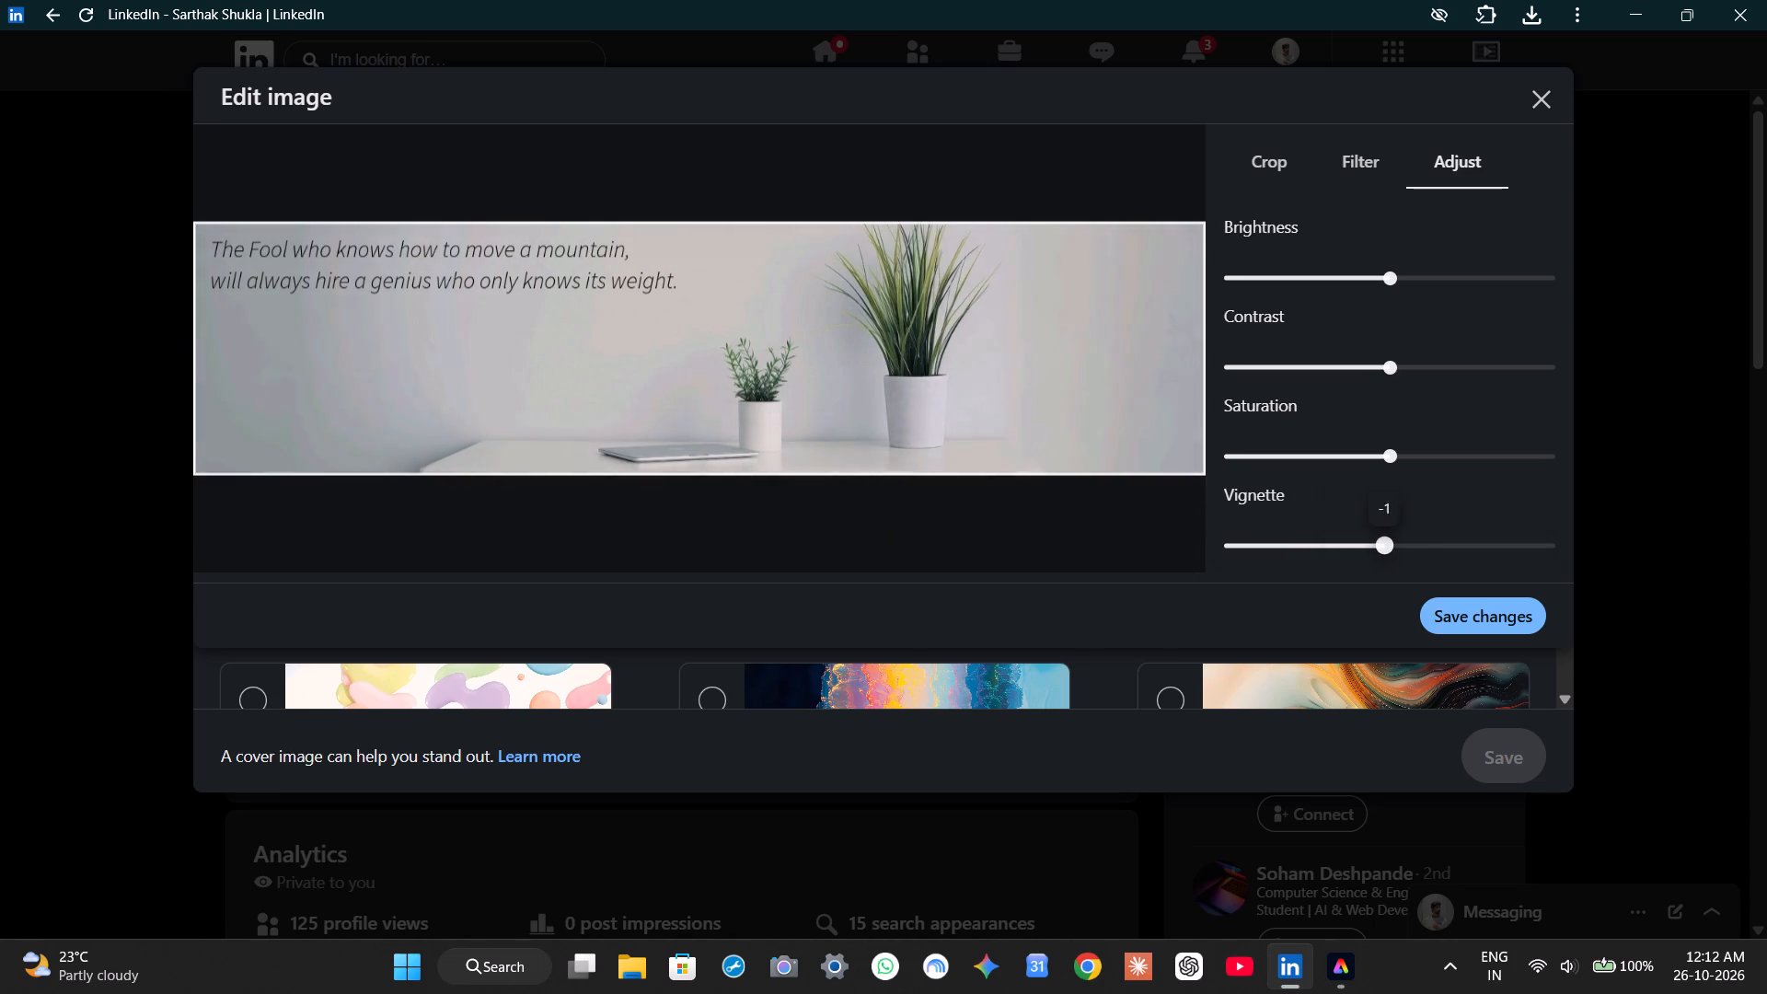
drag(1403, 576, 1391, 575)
Try the cover image's saturation at -30 and 4, and set it to 1.
drag(1380, 459, 1170, 486)
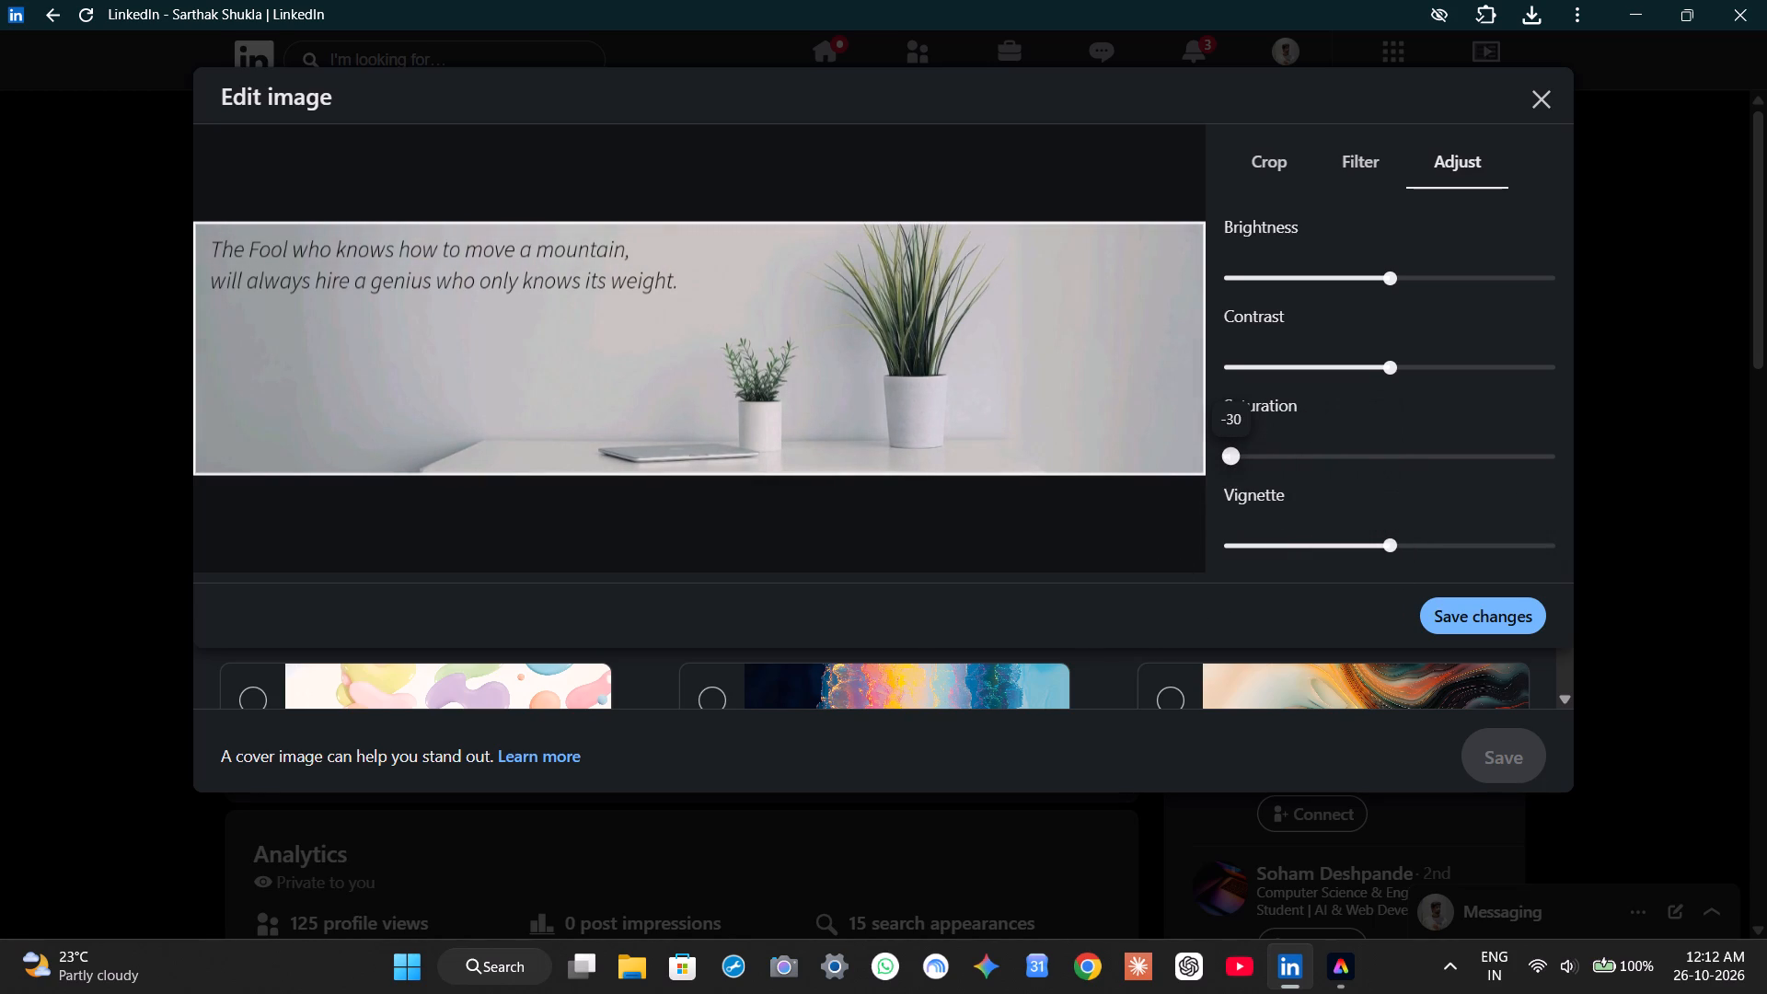
drag(1170, 486, 1392, 490)
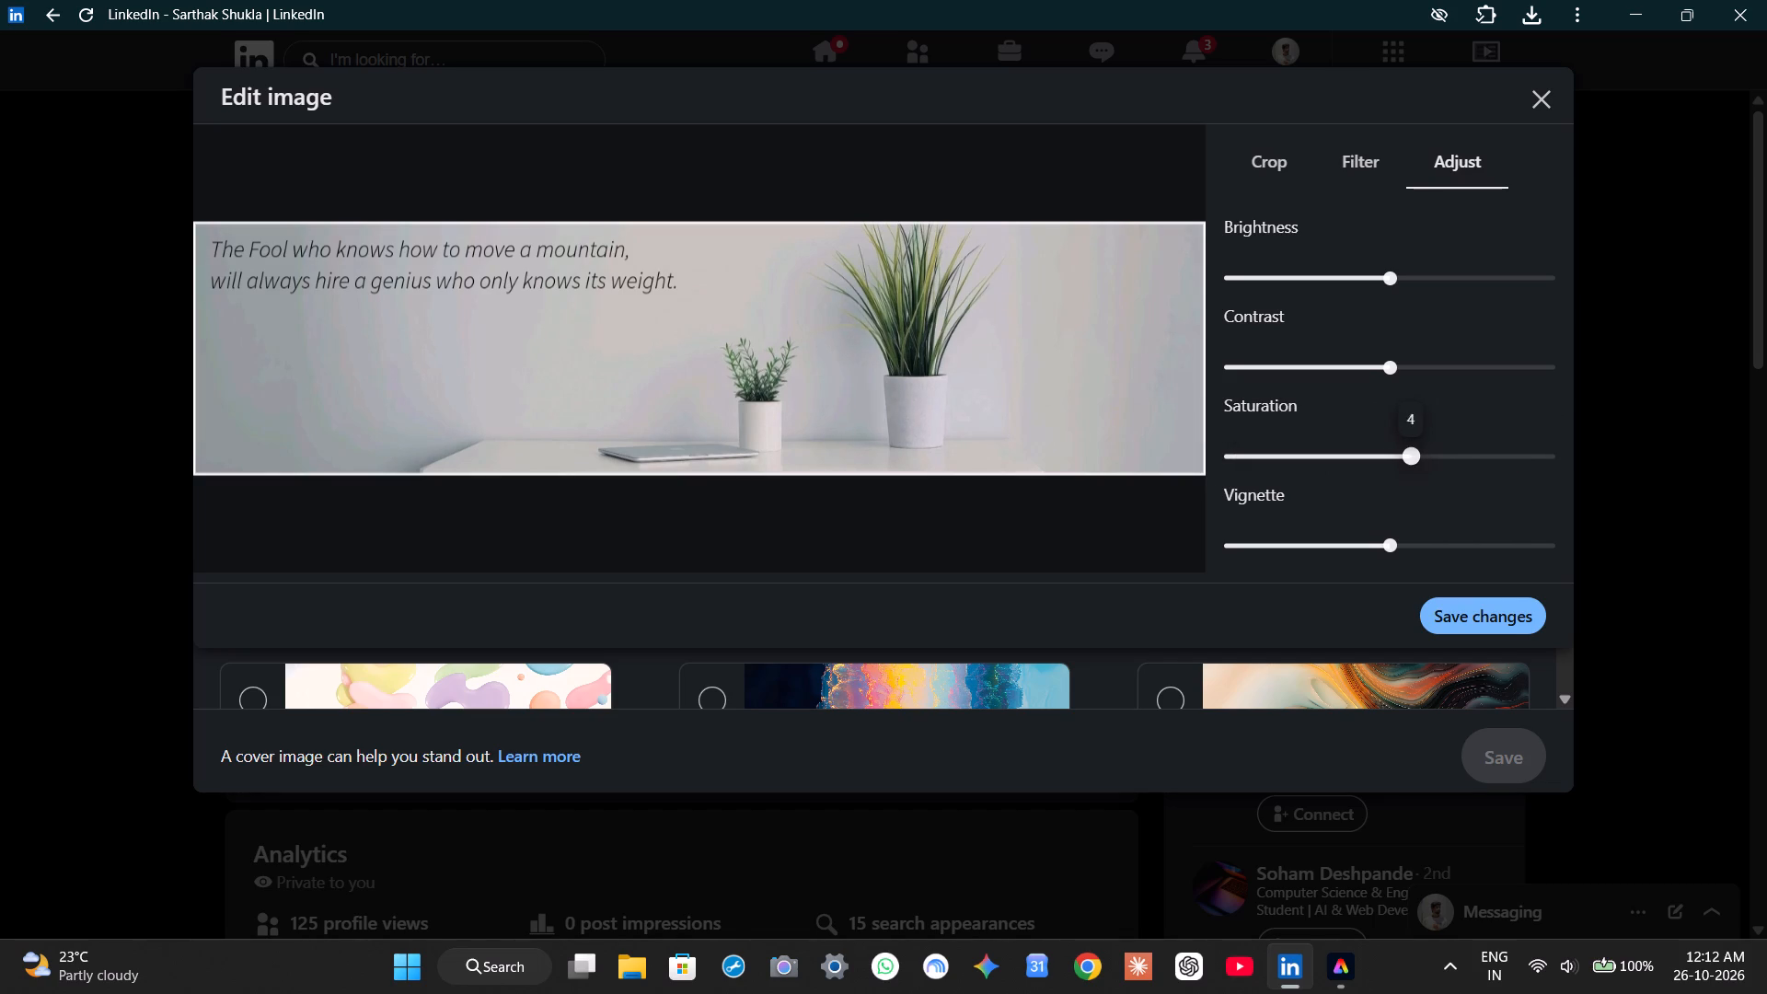
drag(1392, 490, 1393, 492)
drag(1393, 492, 1387, 492)
click(1387, 468)
Save the edited cover image to the profile with its crop unchanged, and close the cover photo dialog.
click(1283, 165)
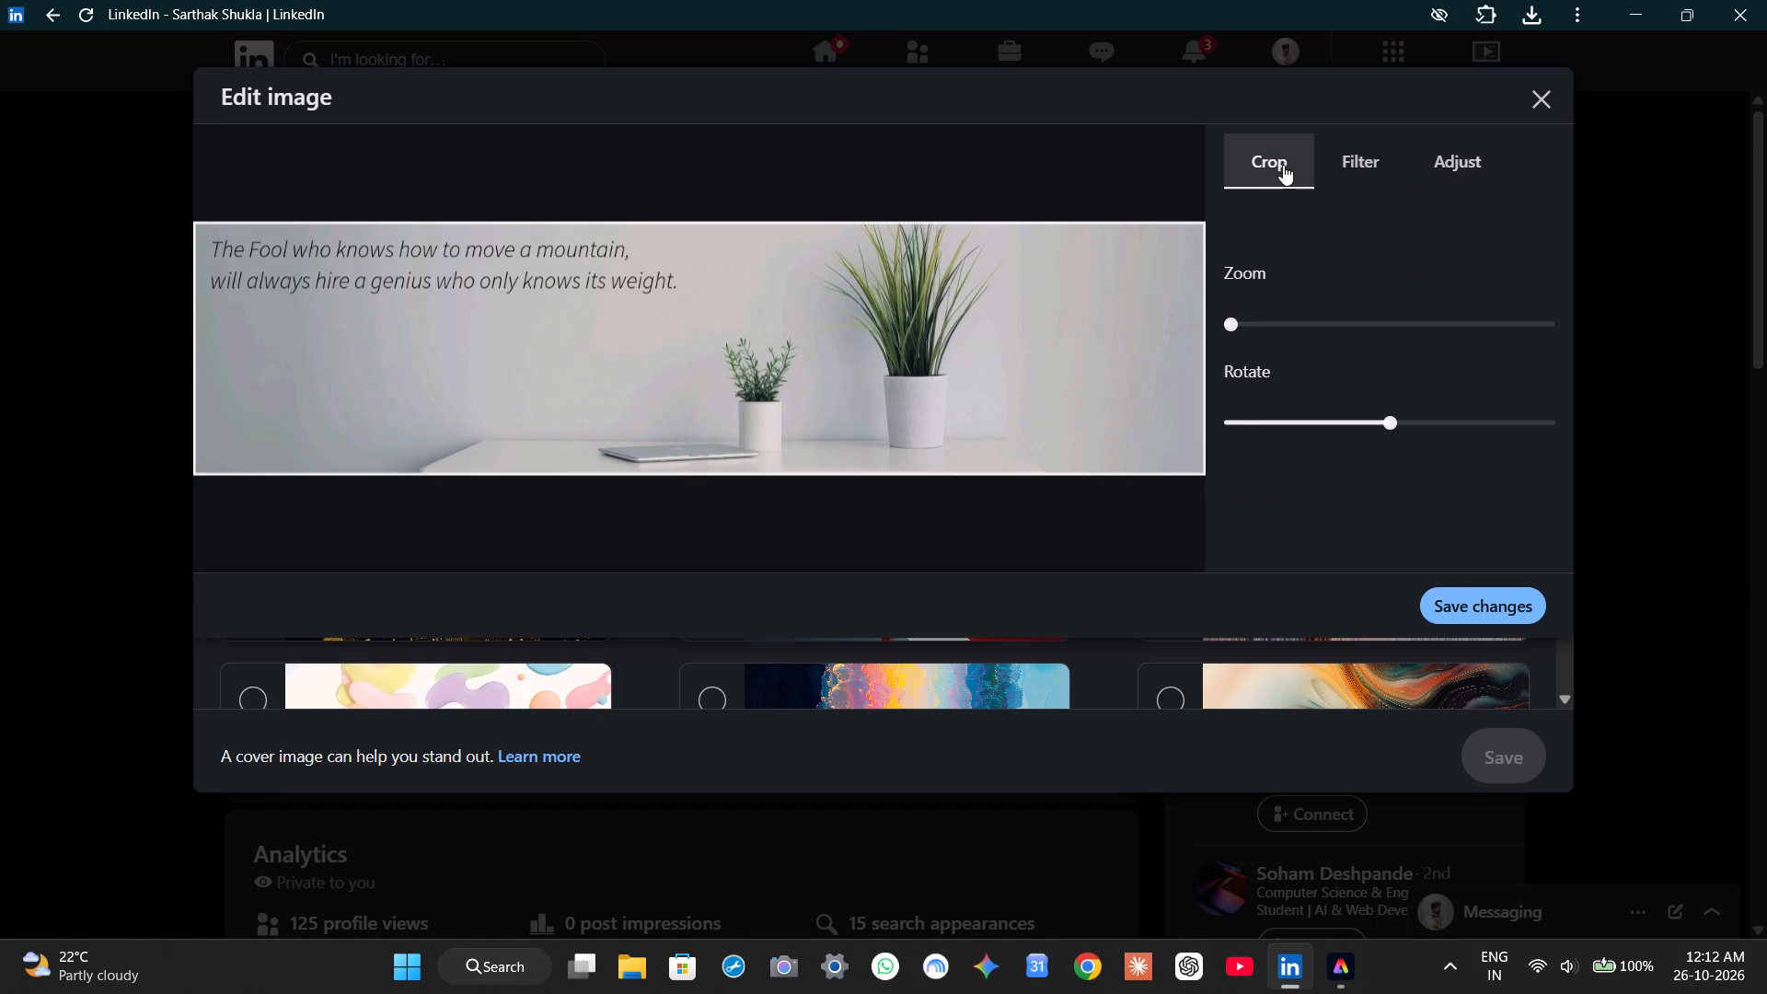
click(1491, 594)
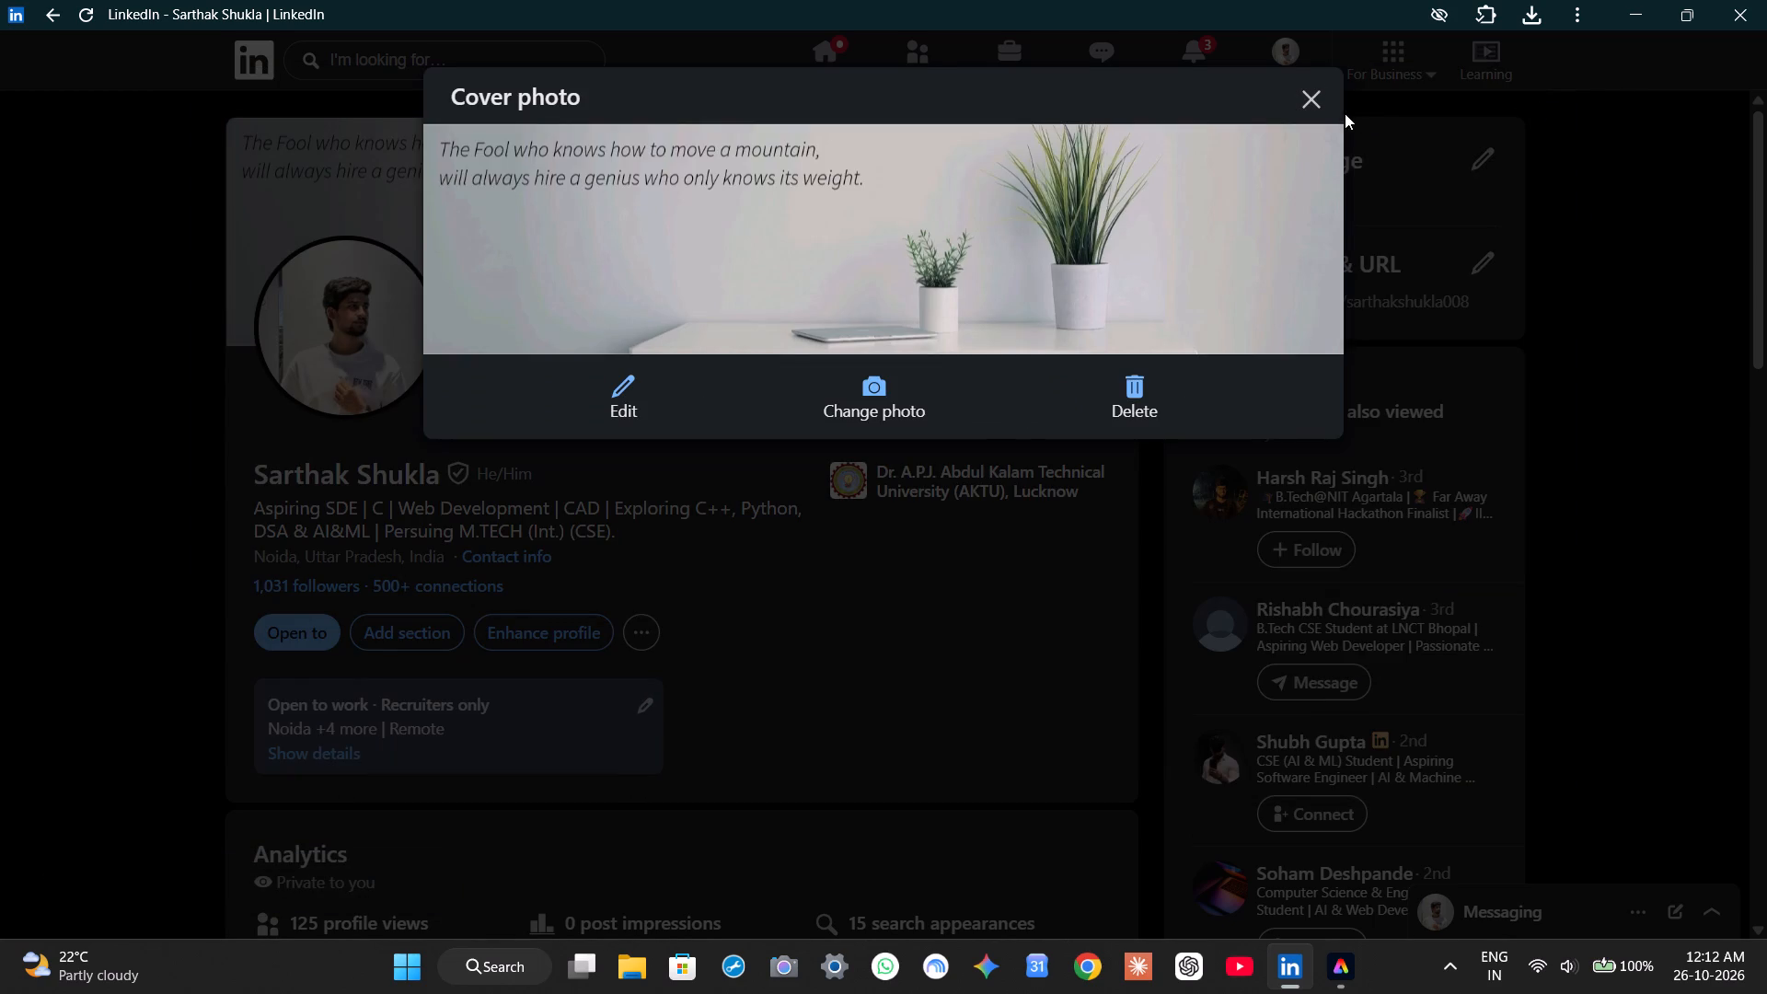
click(1312, 110)
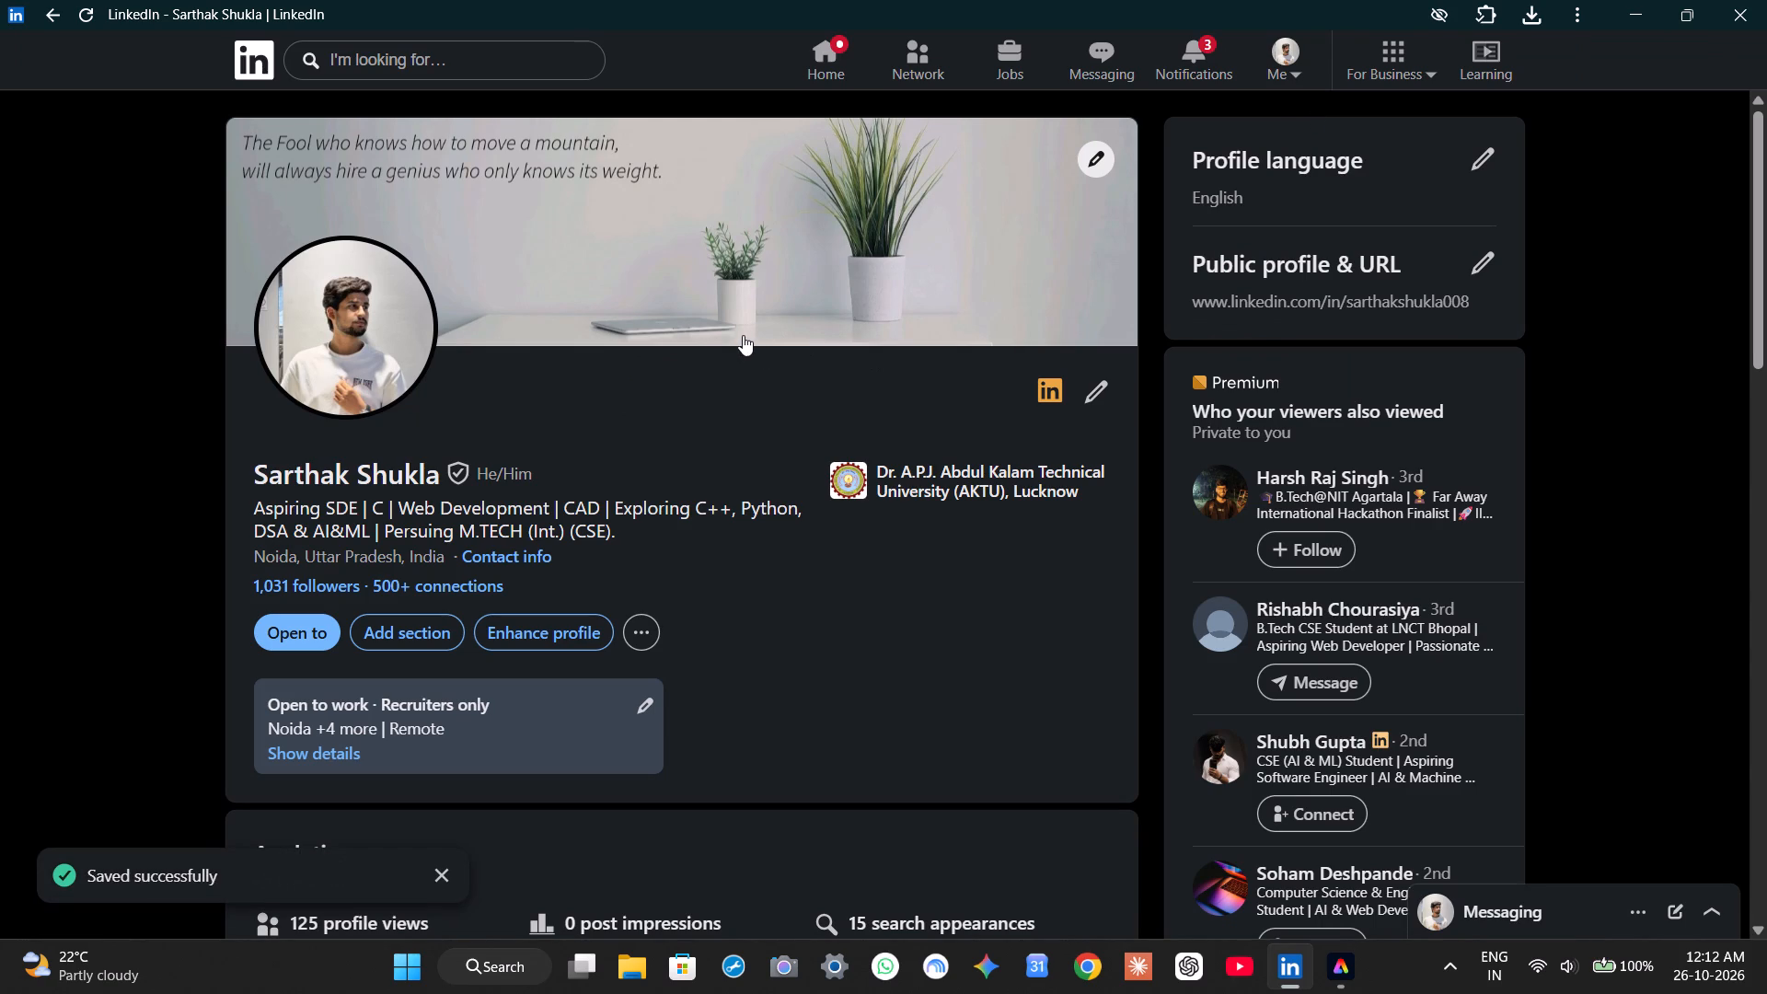
scroll(779, 396, up, 1)
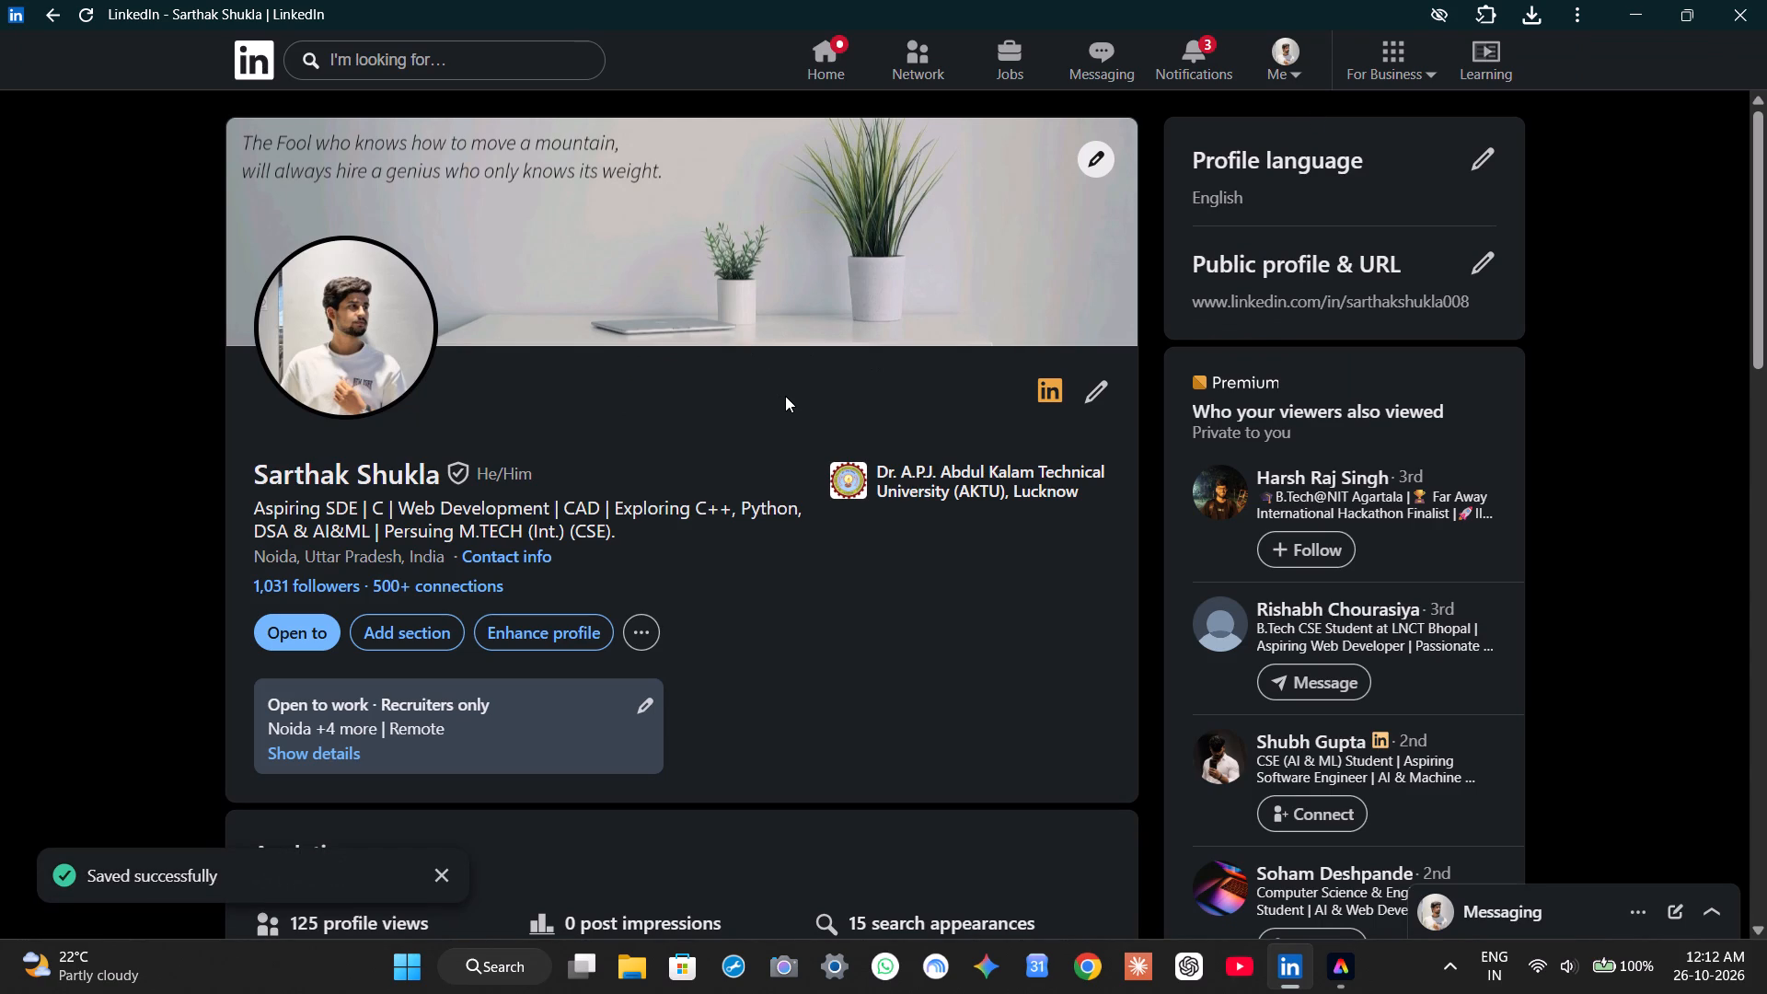